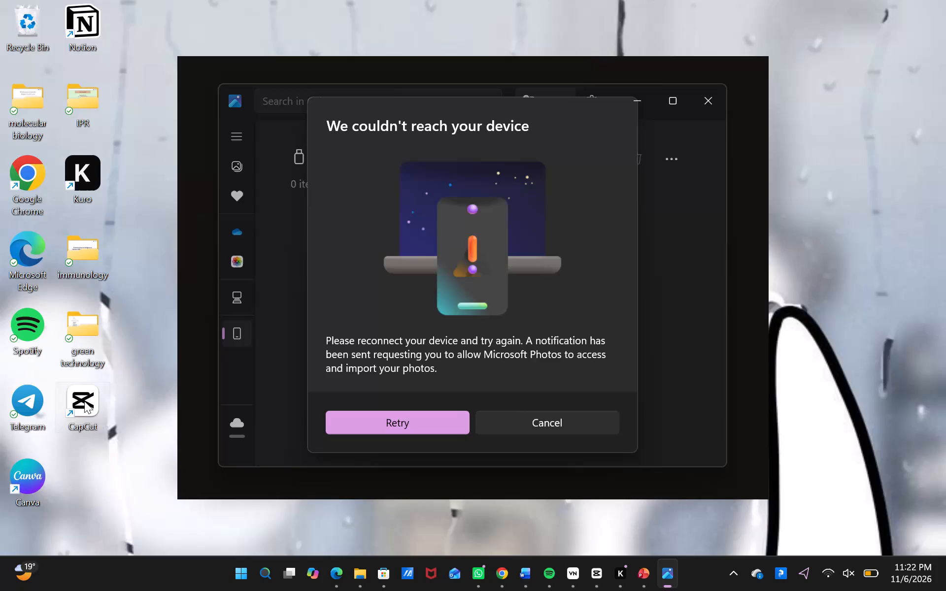
Launch CapCut, retry the phone connection in Photos while it loads, and create a new video project.
double_click(84, 401)
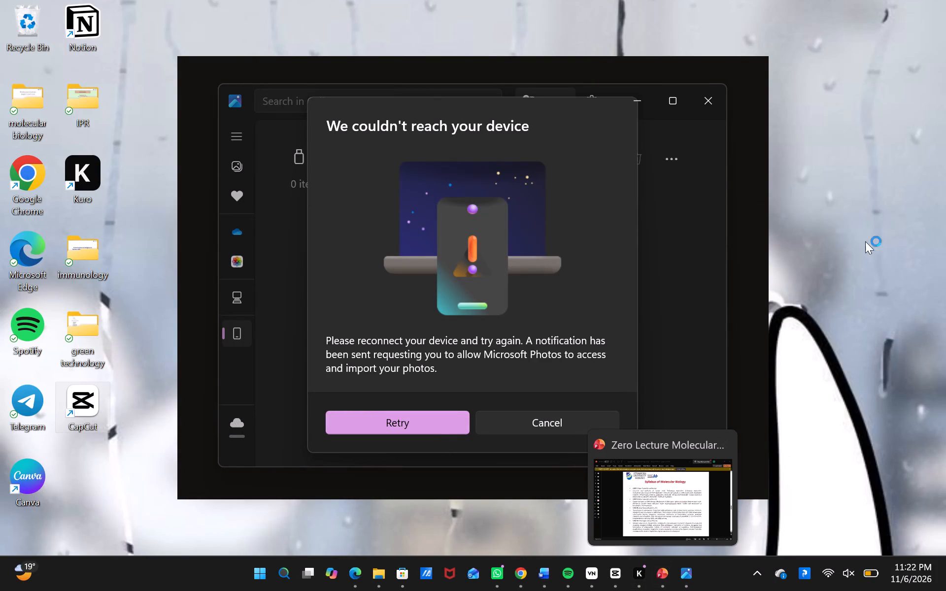
left_click(442, 421)
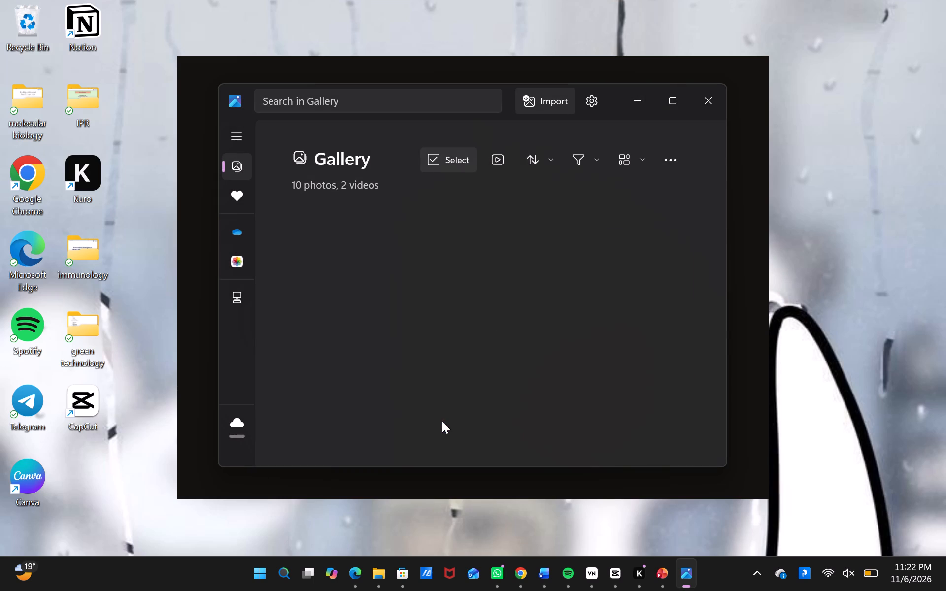
left_click(613, 579)
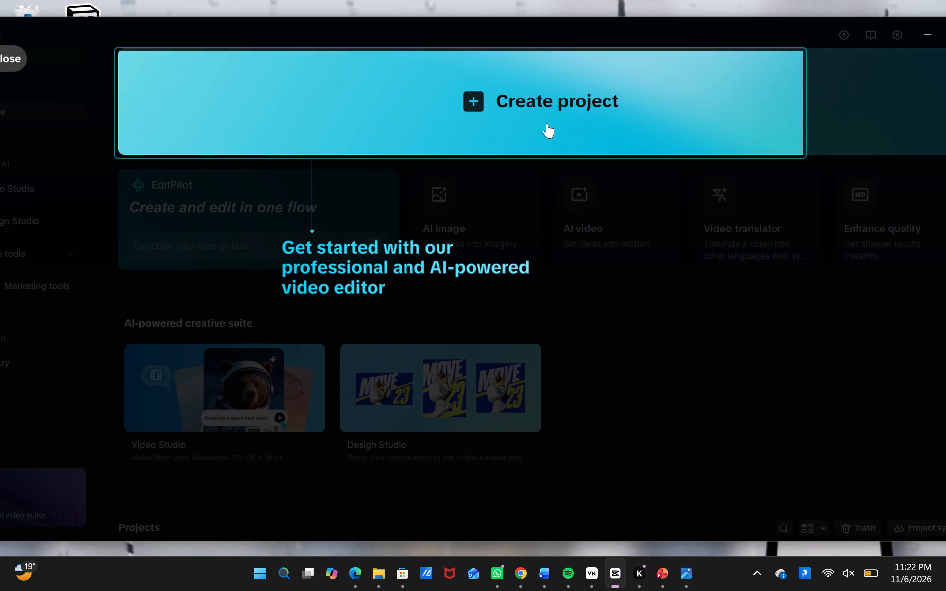
left_click(547, 123)
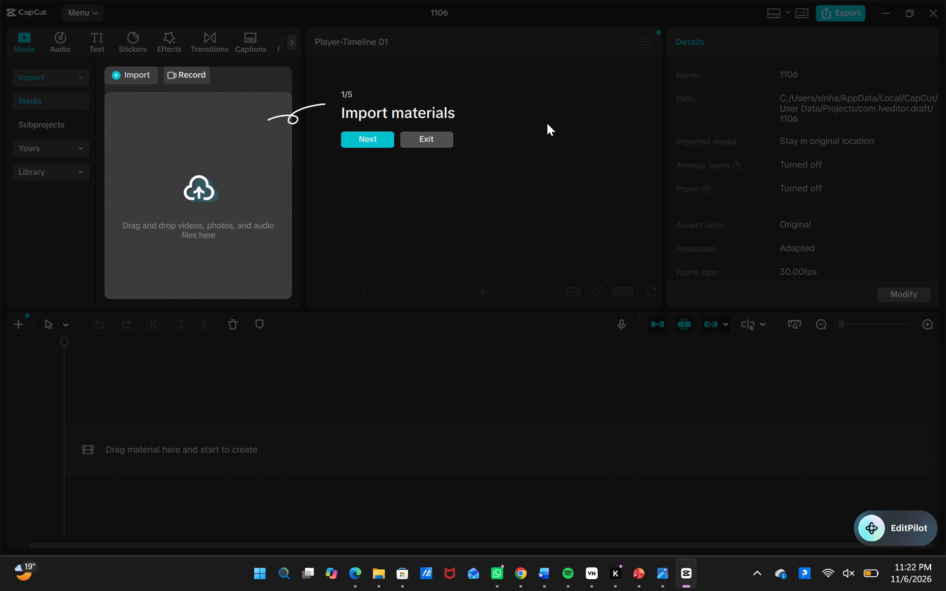
Complete the five-part beginner walkthrough, letting it add the example clip and example effect to the timeline.
left_click(367, 137)
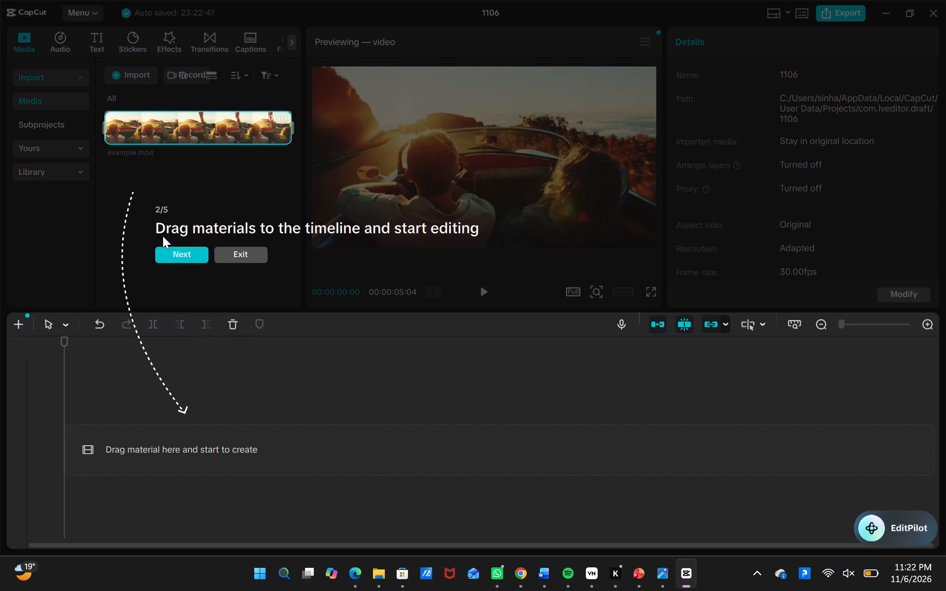
left_click(179, 256)
left_click(129, 118)
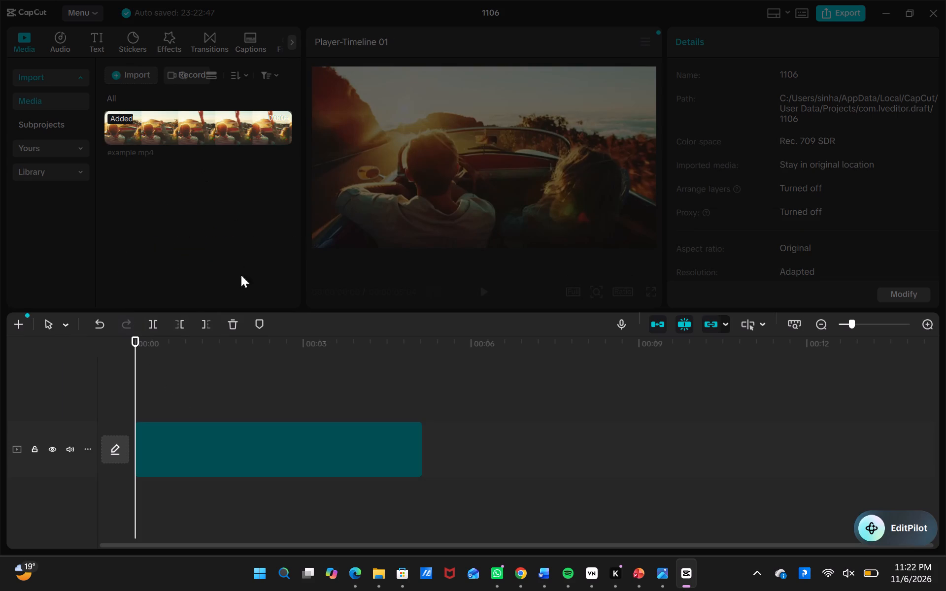
left_click(147, 439)
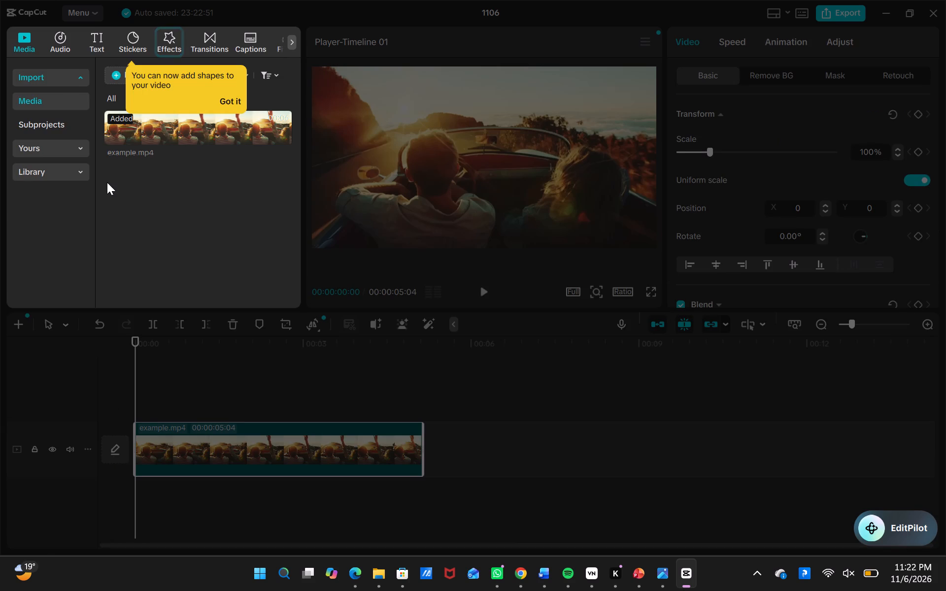
left_click(26, 41)
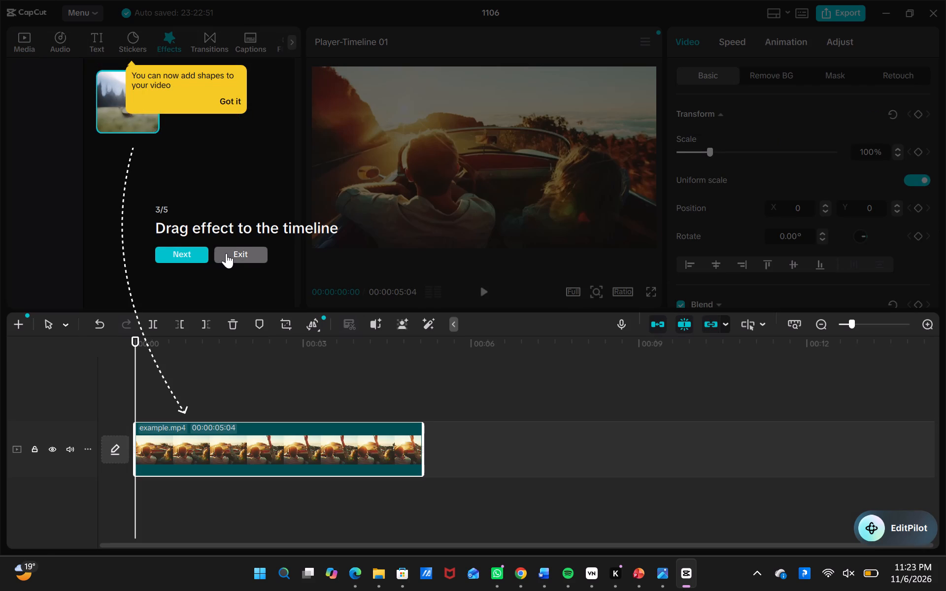
left_click(202, 251)
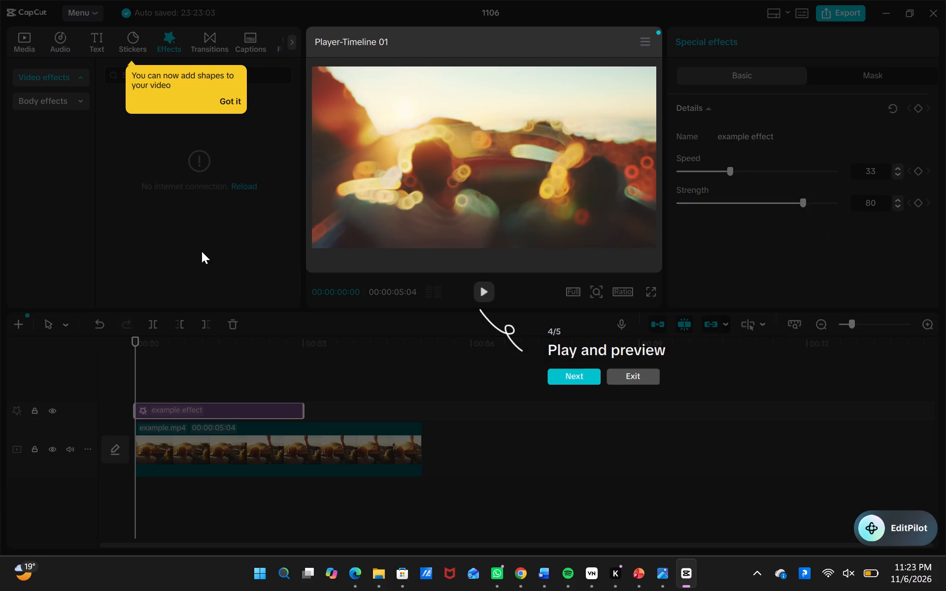
left_click(578, 371)
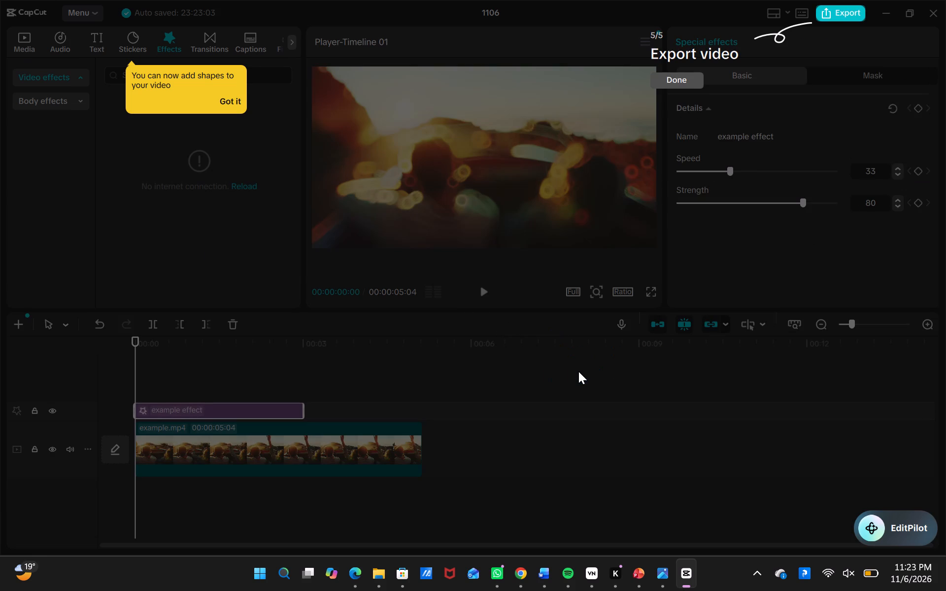
left_click(670, 84)
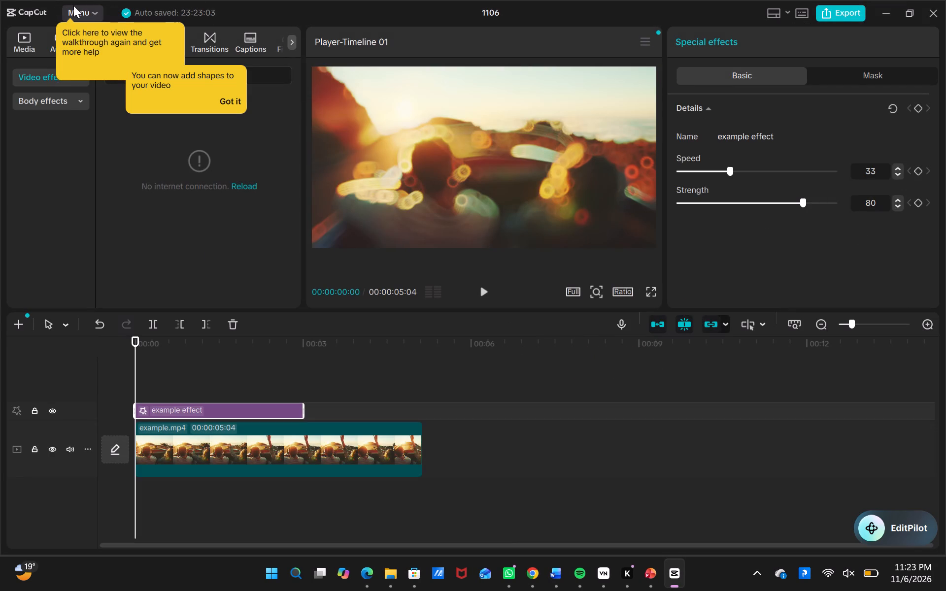
Start a media import into the project and browse the connected S24 FE phone under This PC for clips, retrying once.
left_click(73, 5)
left_click(126, 39)
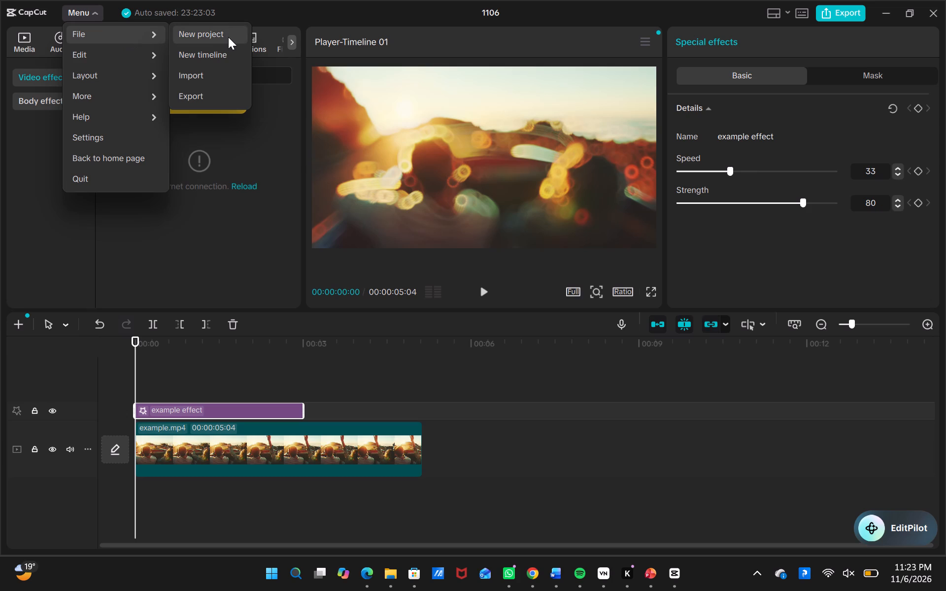
left_click(213, 75)
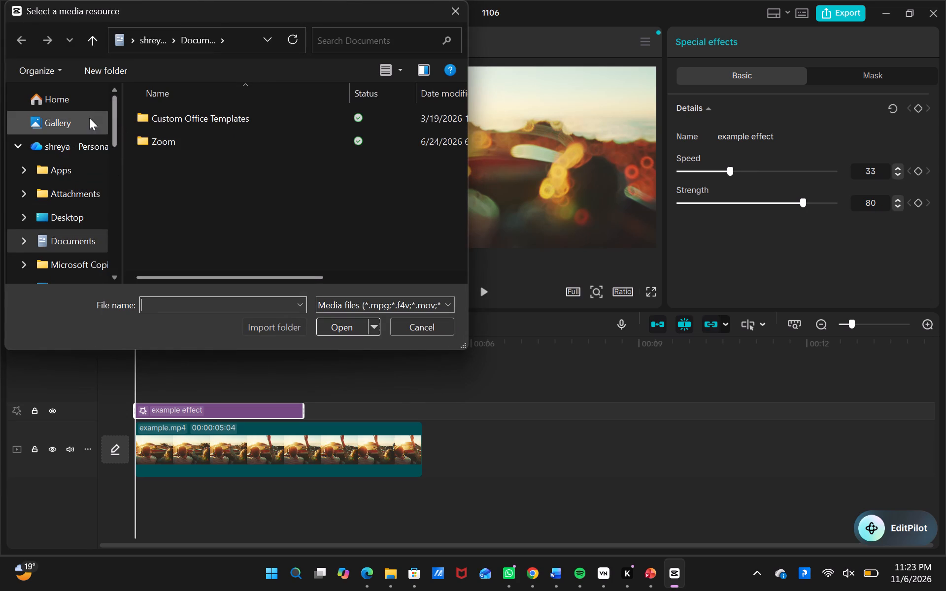
left_click_drag(112, 122, 106, 292)
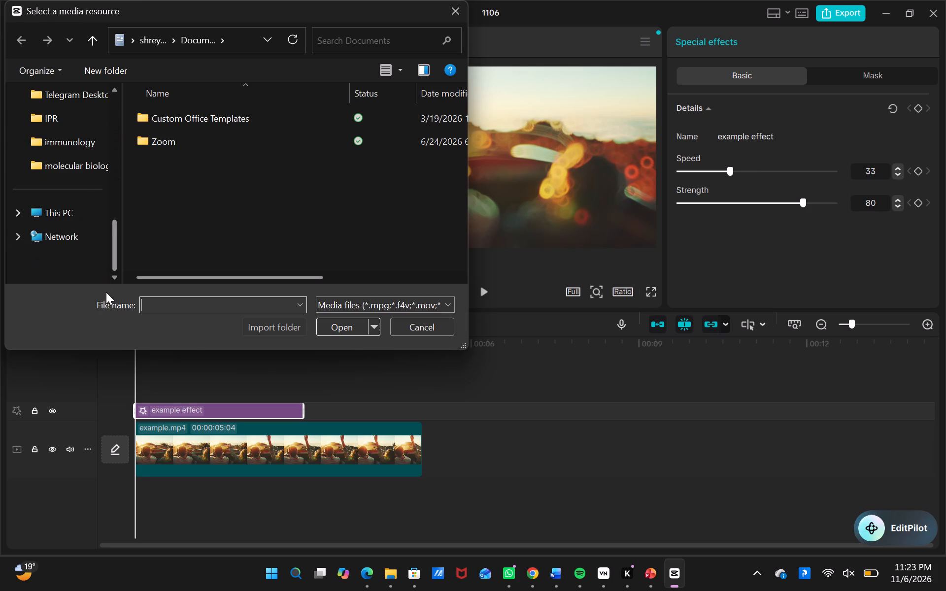
left_click(74, 211)
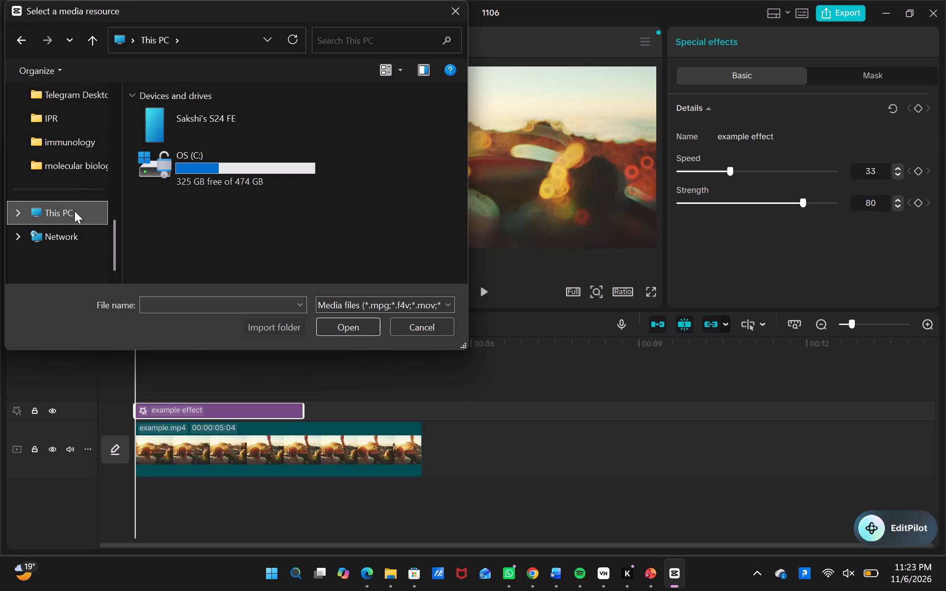
double_click(217, 122)
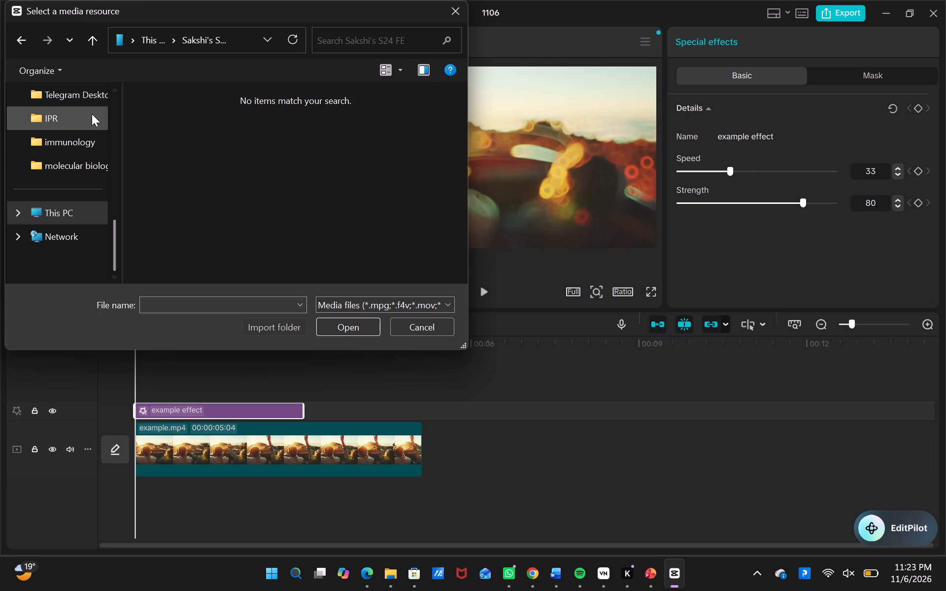
left_click(80, 222)
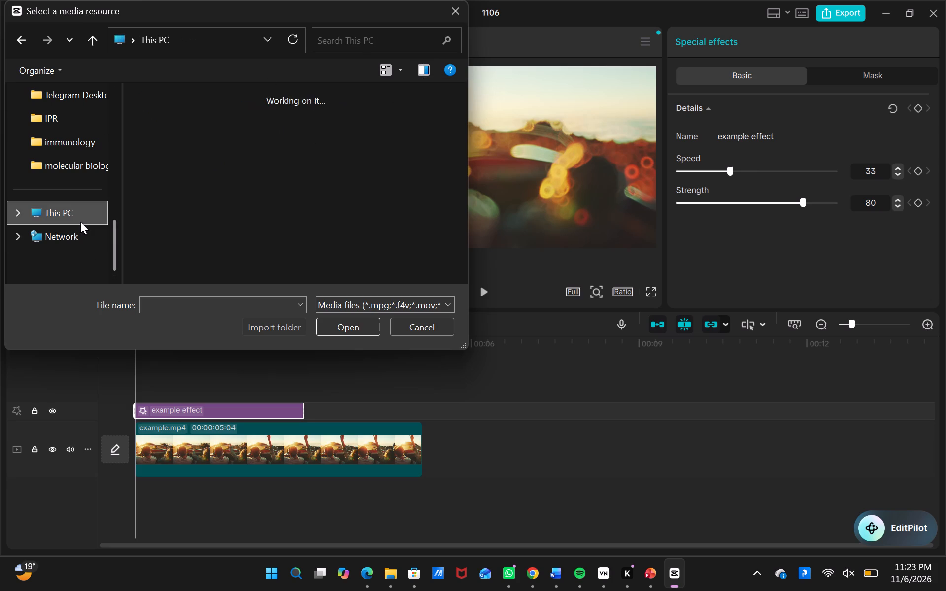
double_click(222, 121)
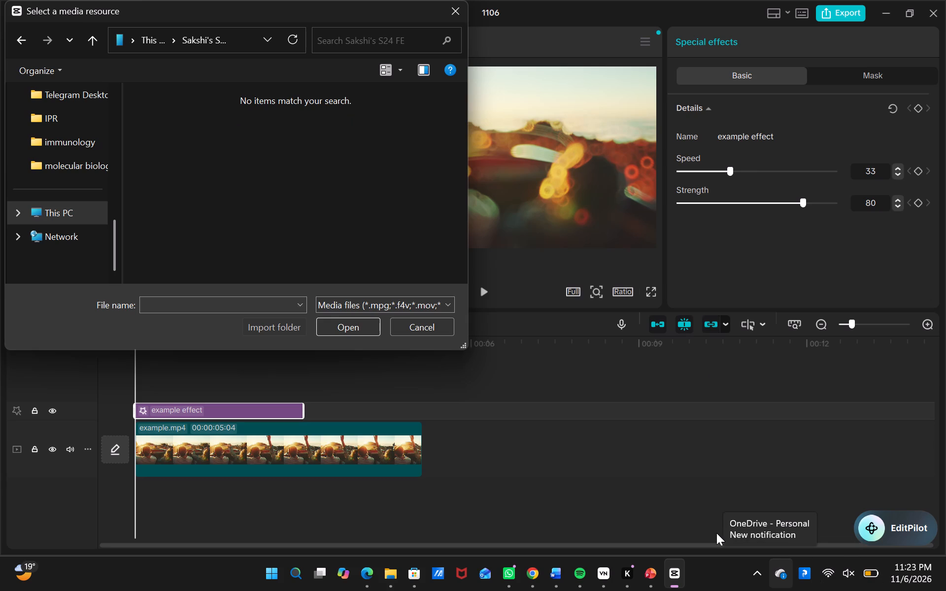
Look through the Gallery folder's videos and images for media to import.
left_click(96, 98)
left_click_drag(114, 233, 119, 104)
left_click(70, 129)
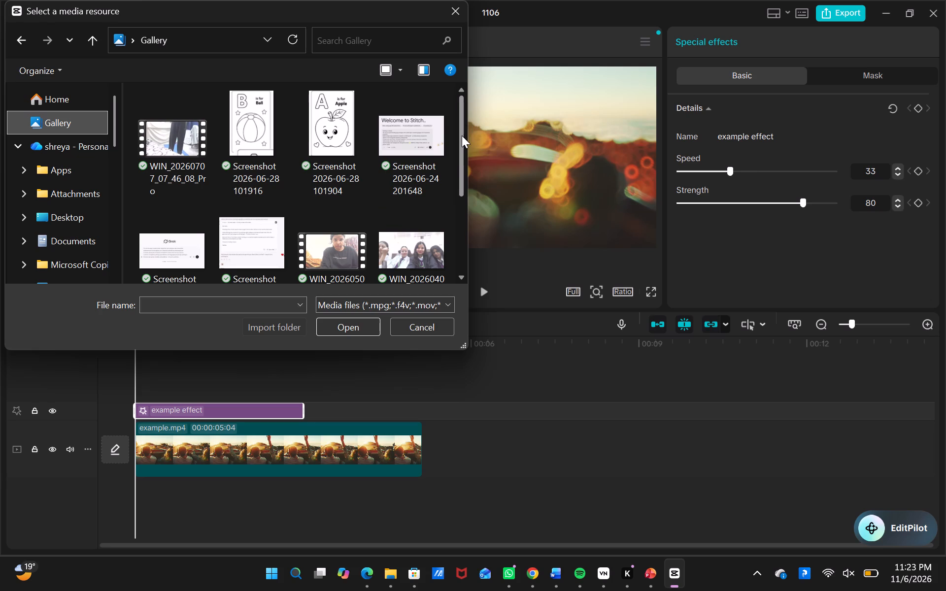
left_click_drag(462, 135, 464, 191)
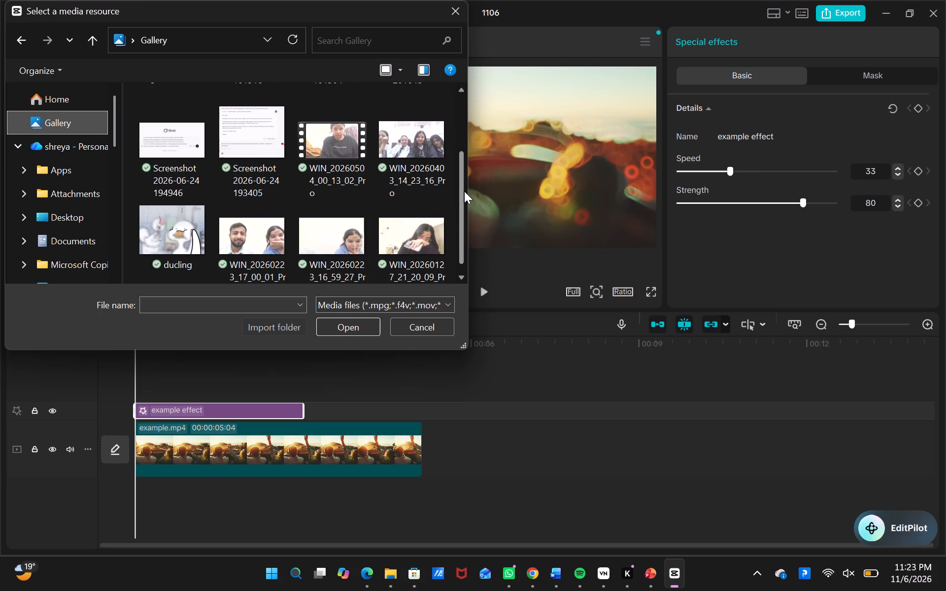
left_click_drag(464, 191, 455, 79)
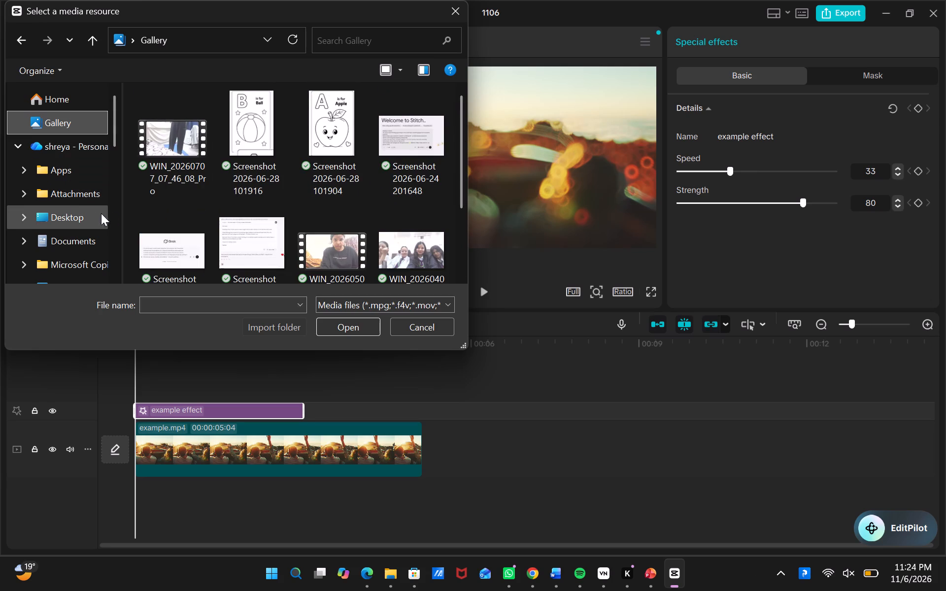
Go back to This PC and check the connected S24 FE phone's storage again for media to import.
left_click_drag(114, 122, 120, 247)
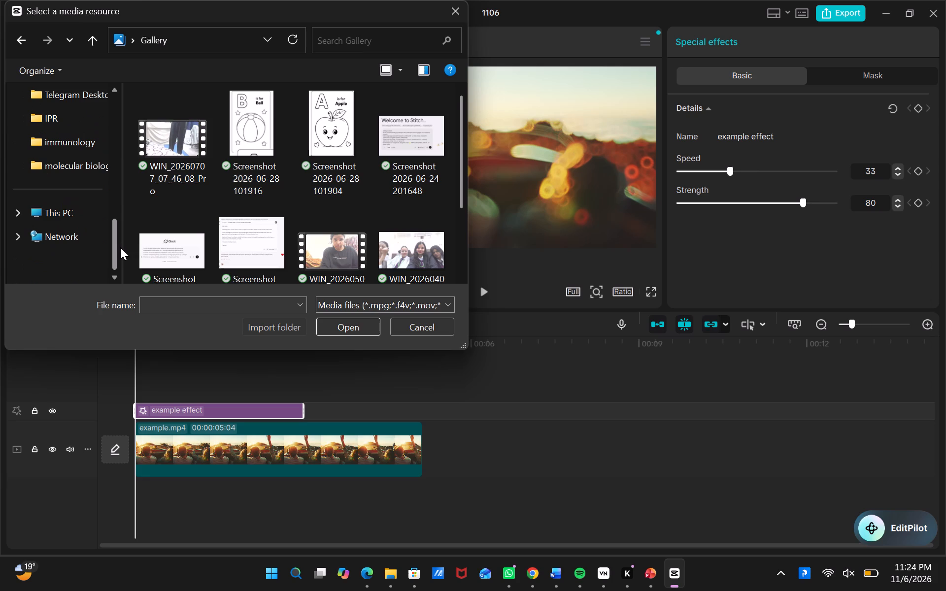
left_click_drag(120, 247, 120, 252)
left_click(84, 220)
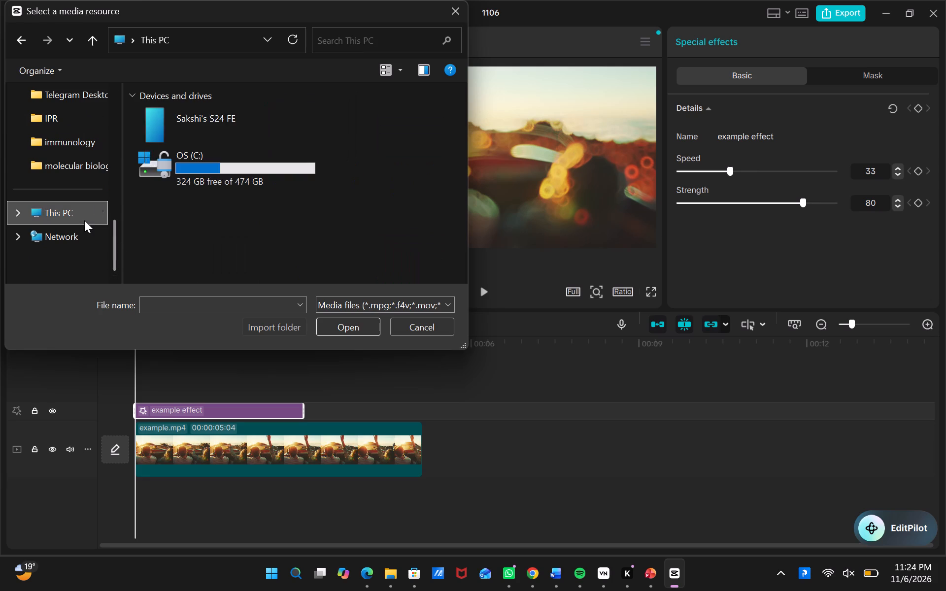
double_click(210, 108)
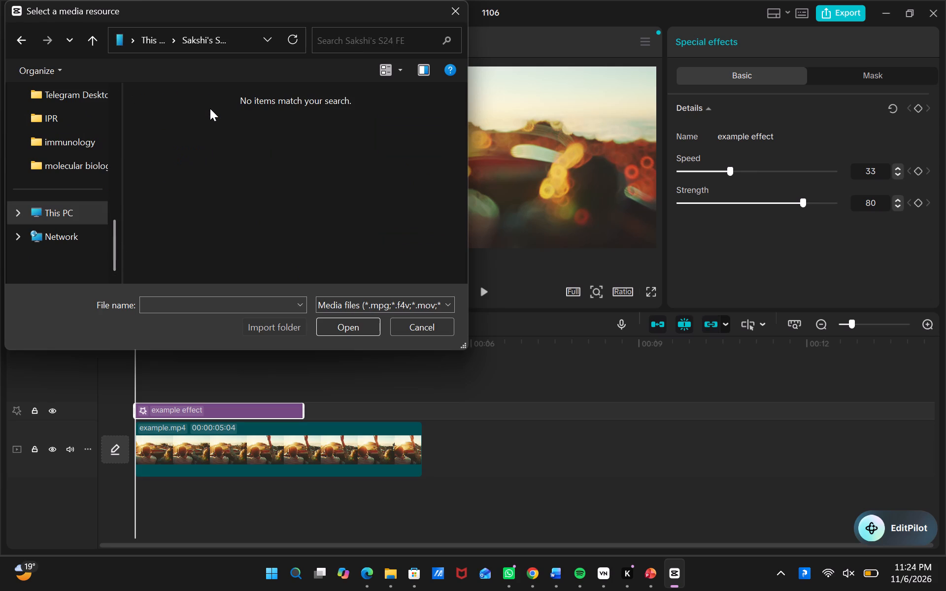
Refresh the phone's folder listing and open its Internal storage.
left_click(388, 73)
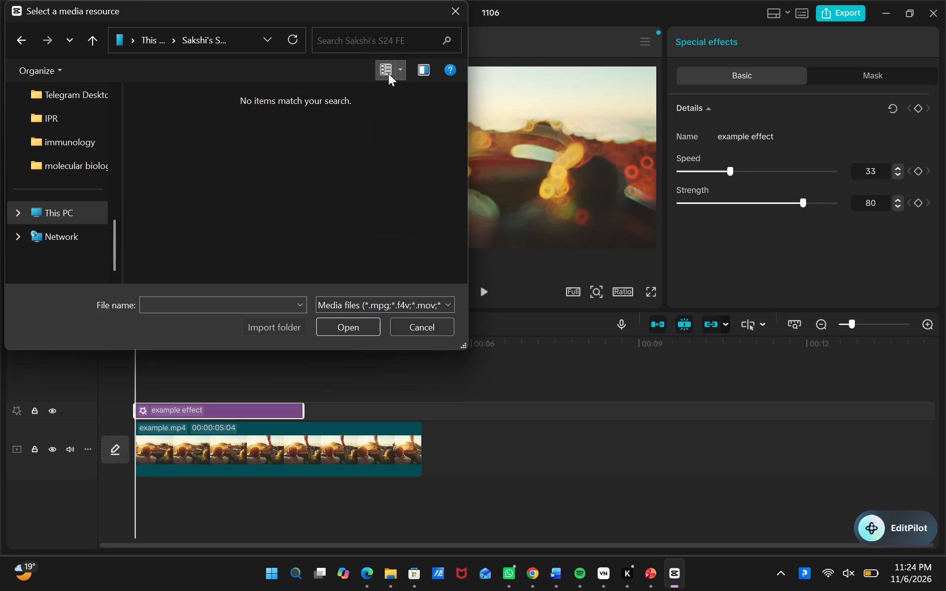
left_click(388, 73)
left_click(388, 73)
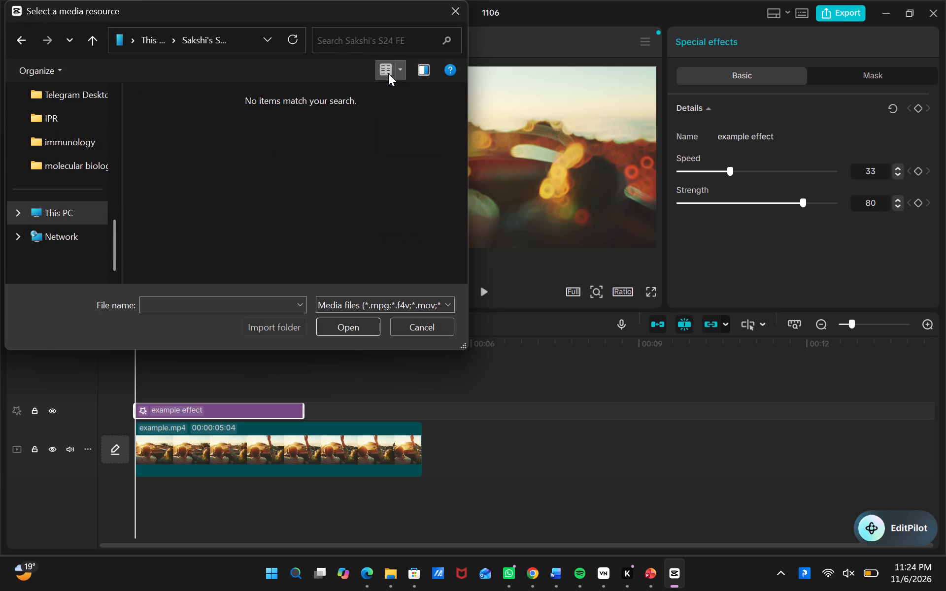
left_click(295, 47)
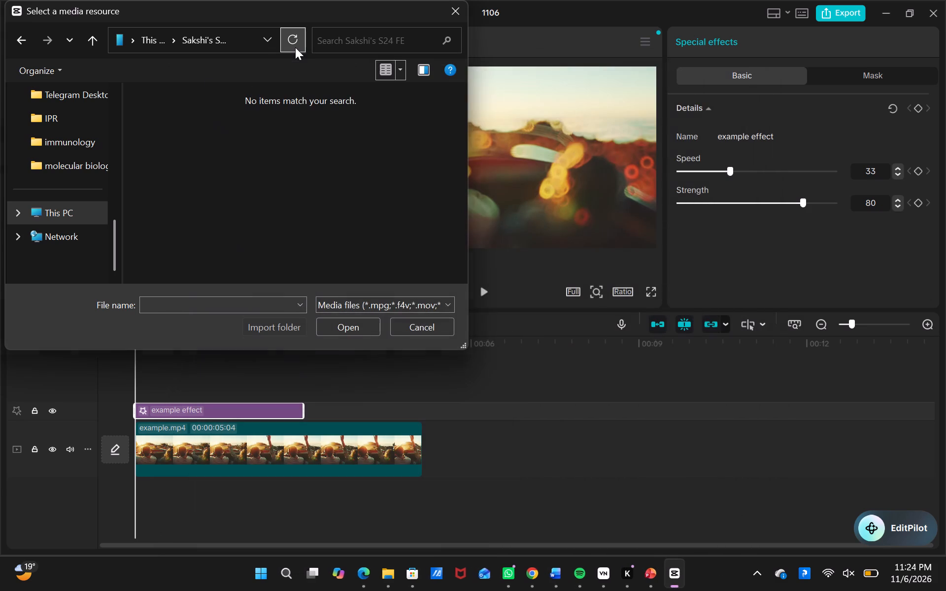
left_click(295, 47)
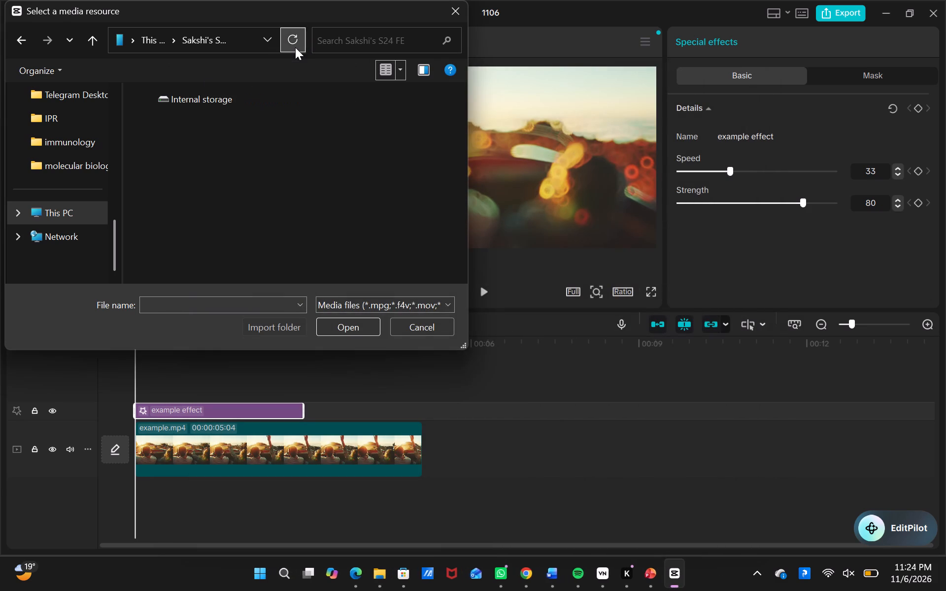
double_click(244, 107)
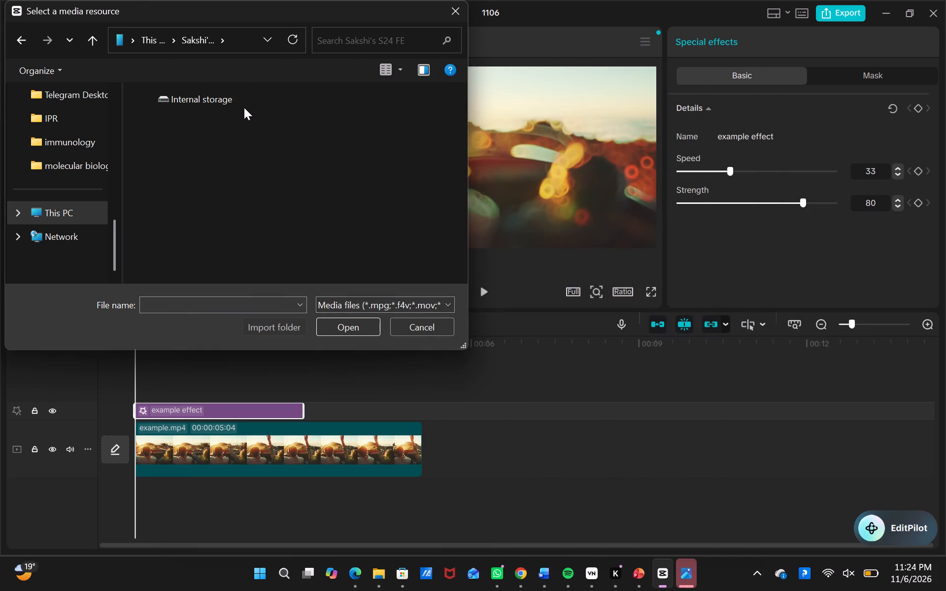
double_click(219, 95)
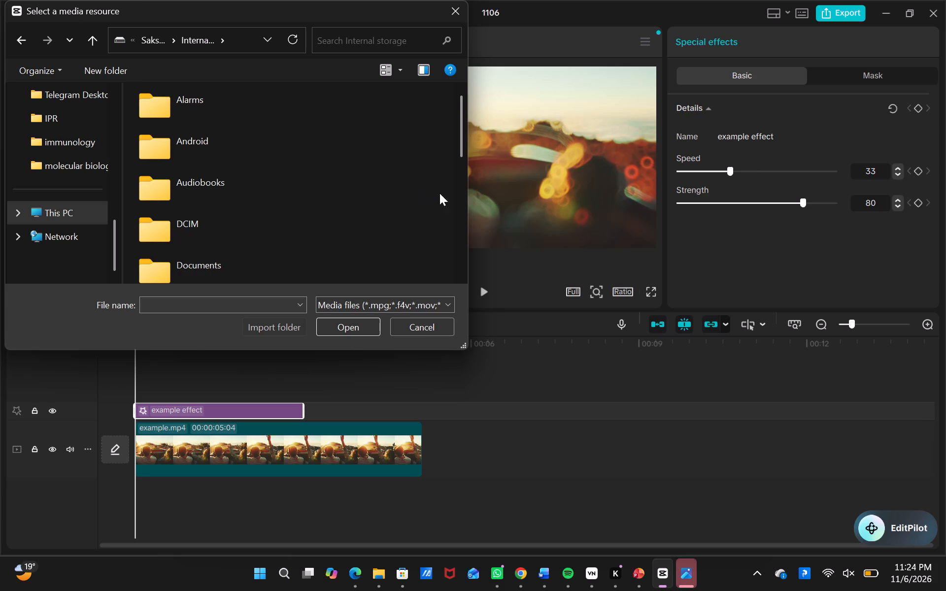
Browse the phone's Internal storage to the Instagram folder inside Movies, look through its videos, and return to Movies.
left_click_drag(461, 136, 457, 214)
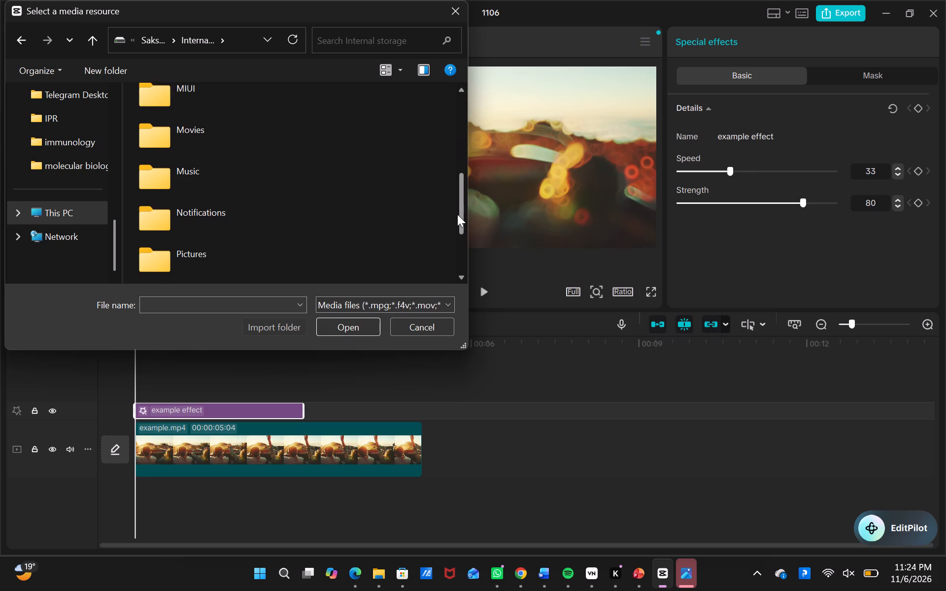
left_click_drag(457, 214, 452, 223)
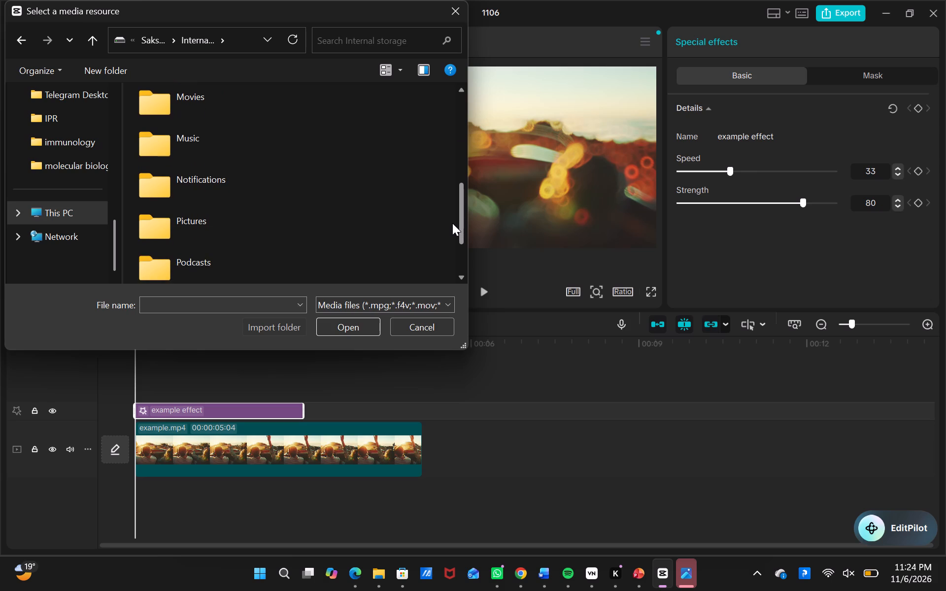
left_click_drag(452, 223, 455, 245)
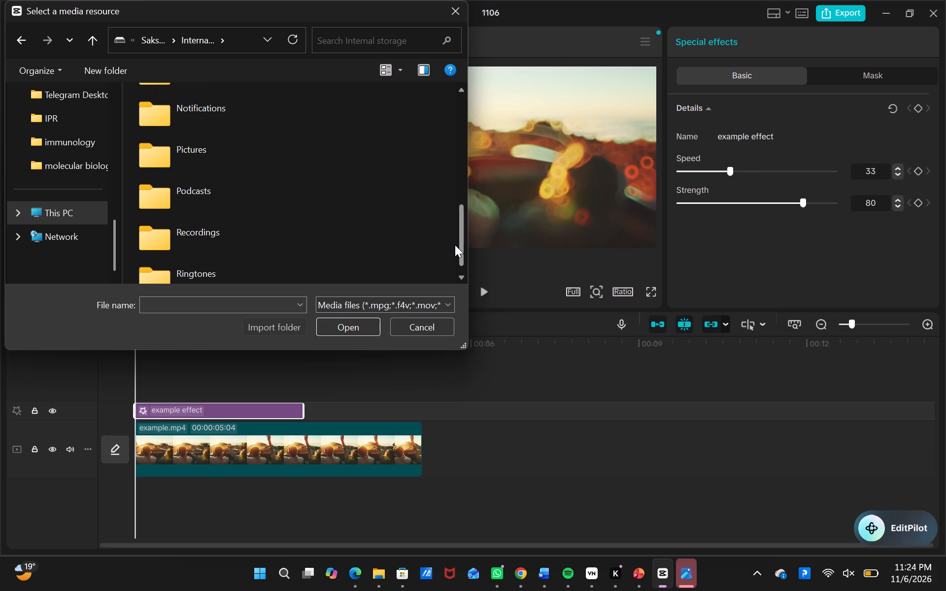
left_click_drag(455, 245, 456, 221)
double_click(299, 94)
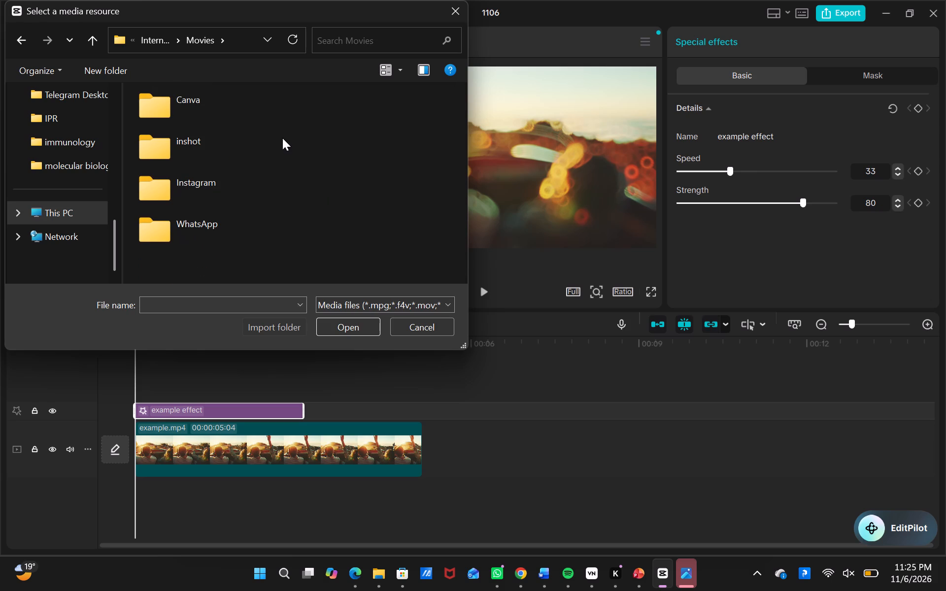
double_click(270, 179)
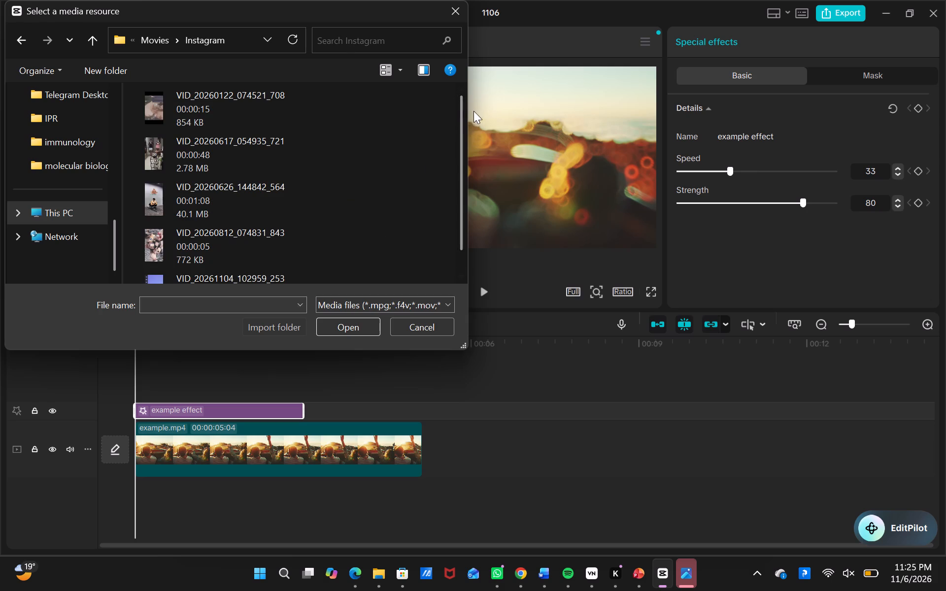
left_click_drag(461, 119, 441, 179)
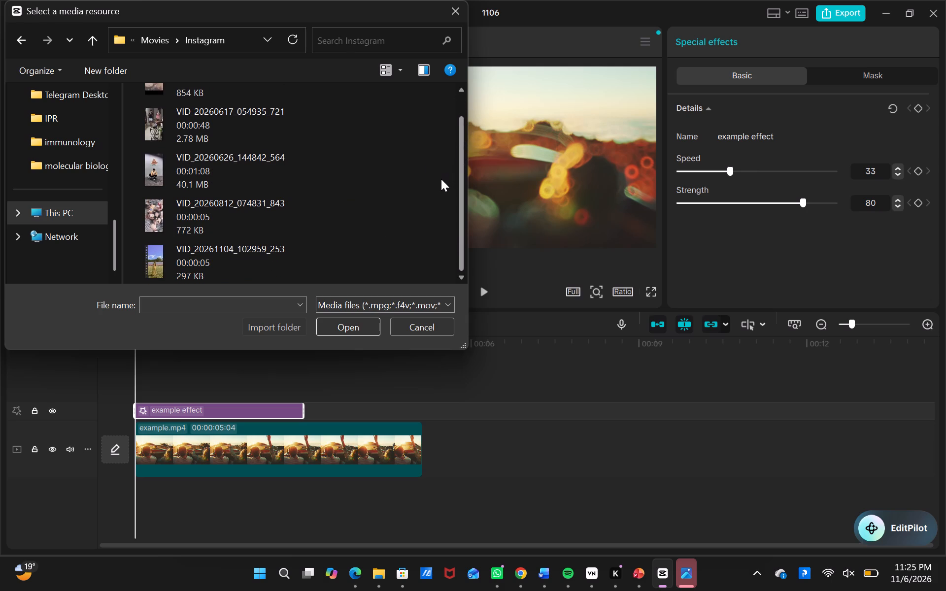
left_click_drag(441, 179, 441, 178)
left_click_drag(441, 178, 453, 58)
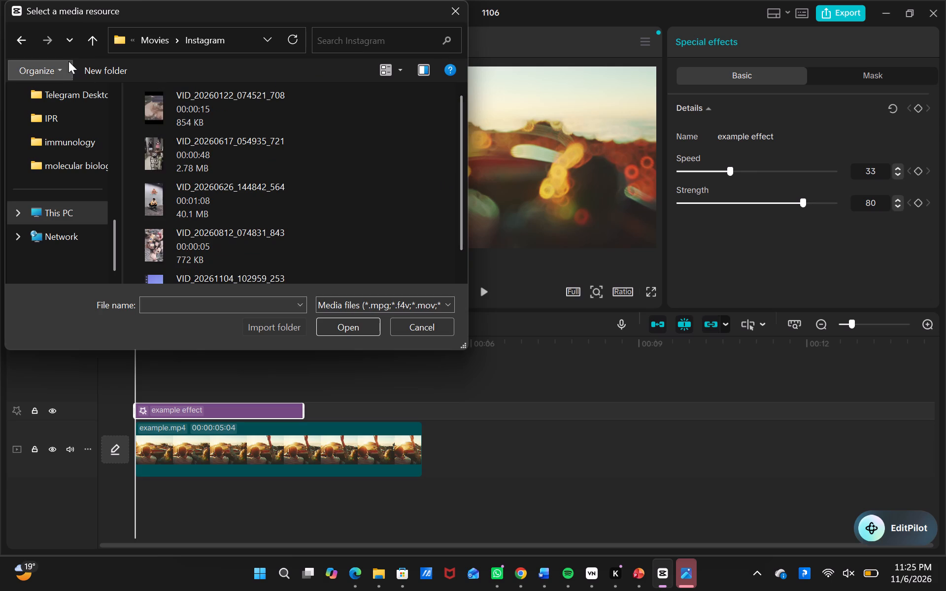
left_click(19, 39)
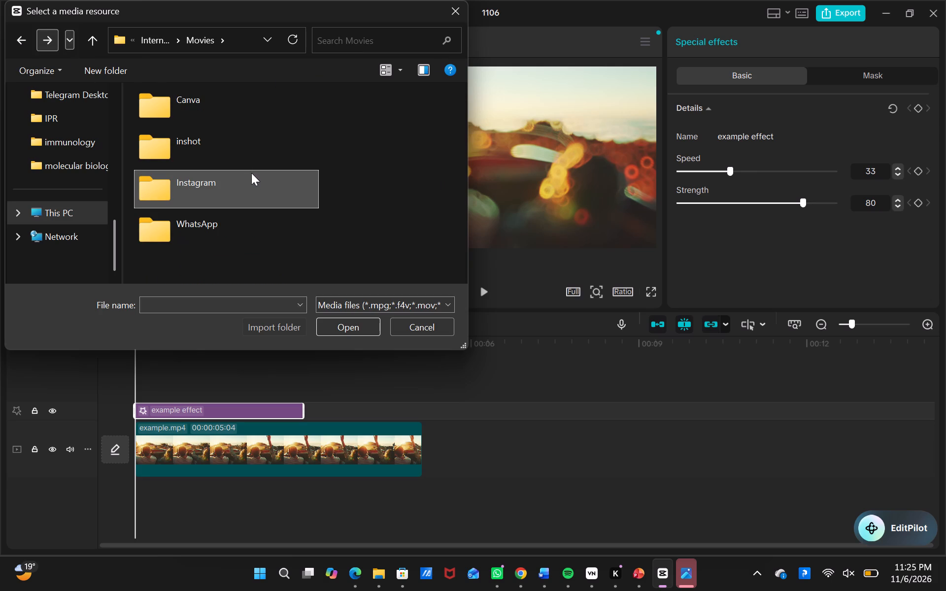
Check the videos in the inshot folder and go back to the phone's Internal storage.
double_click(259, 149)
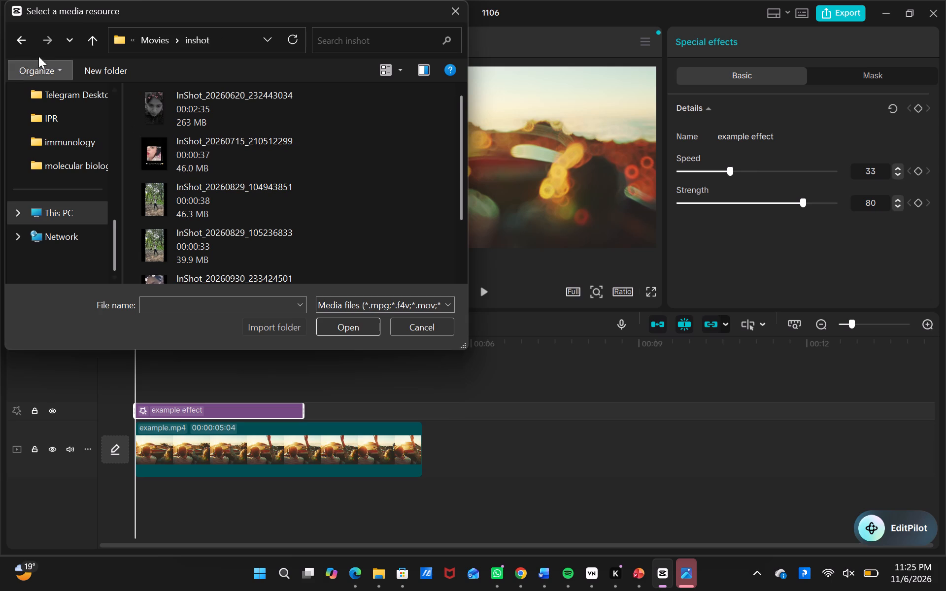
left_click(24, 39)
left_click(24, 39)
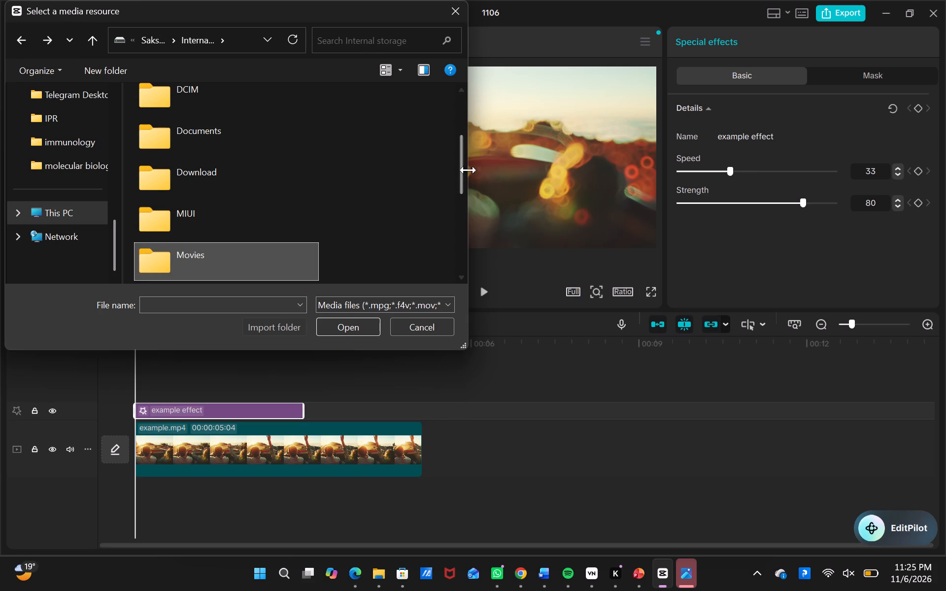
Look through the Android folder's media and data subfolders for footage, and return to the phone's Internal storage.
left_click_drag(459, 172, 459, 254)
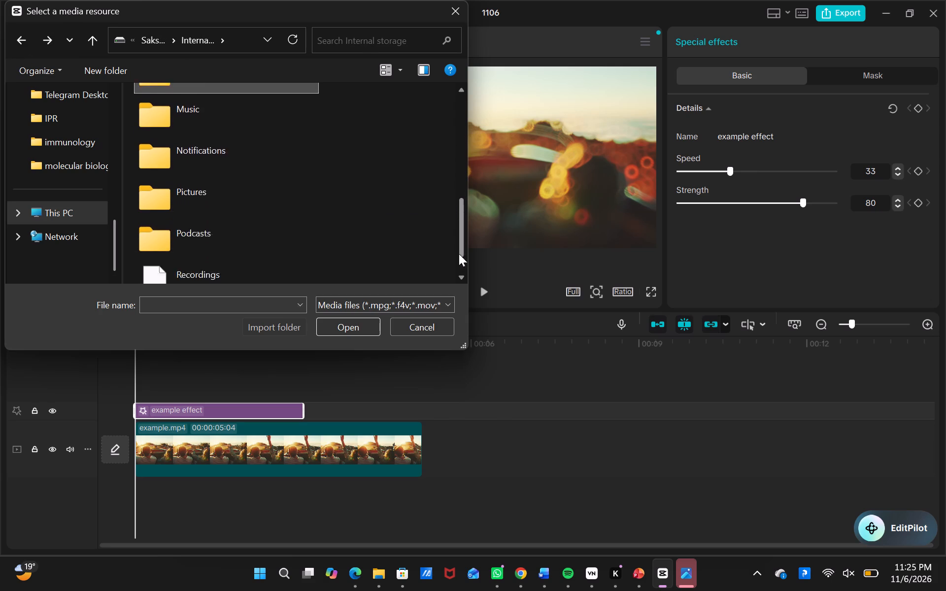
left_click_drag(459, 254, 459, 110)
double_click(317, 142)
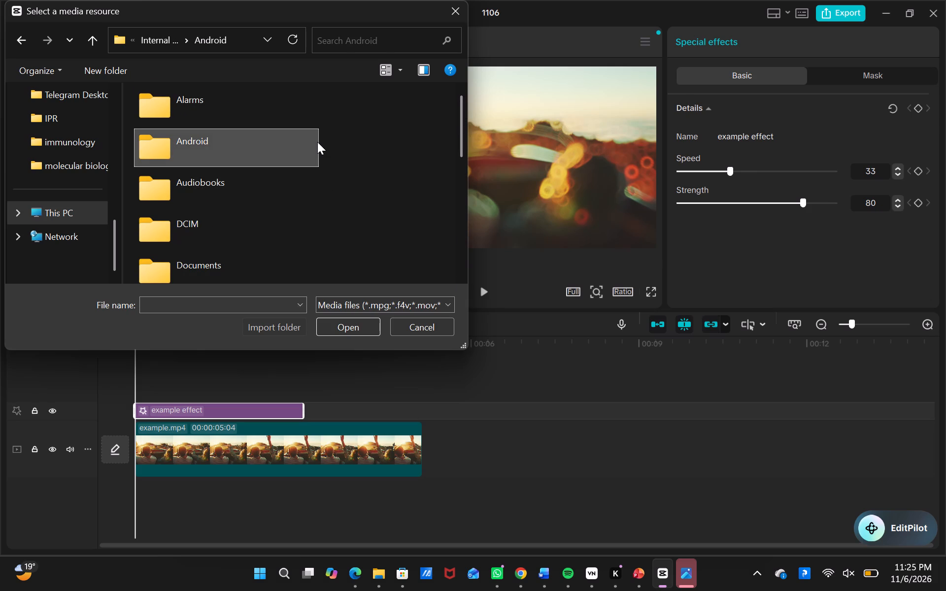
double_click(278, 143)
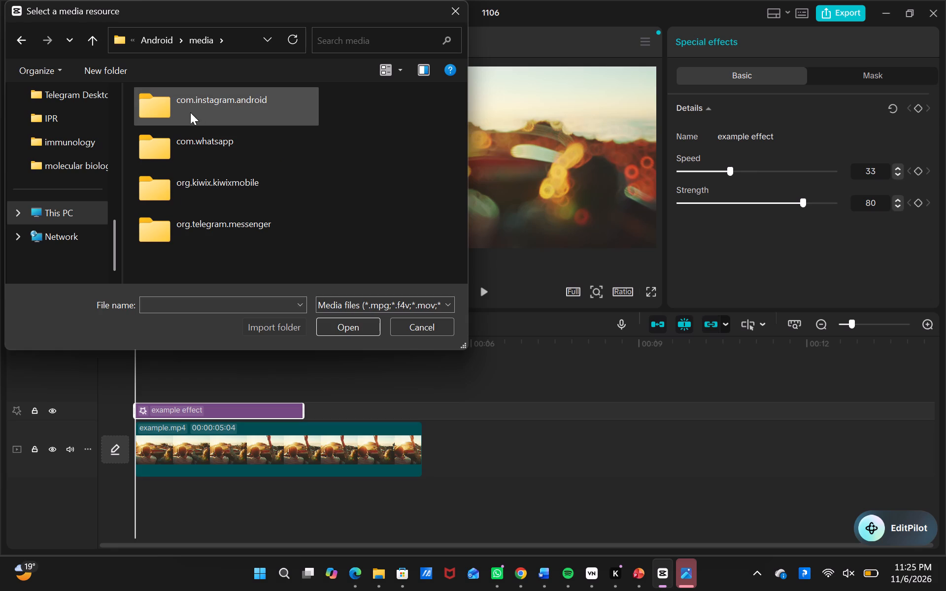
left_click(30, 36)
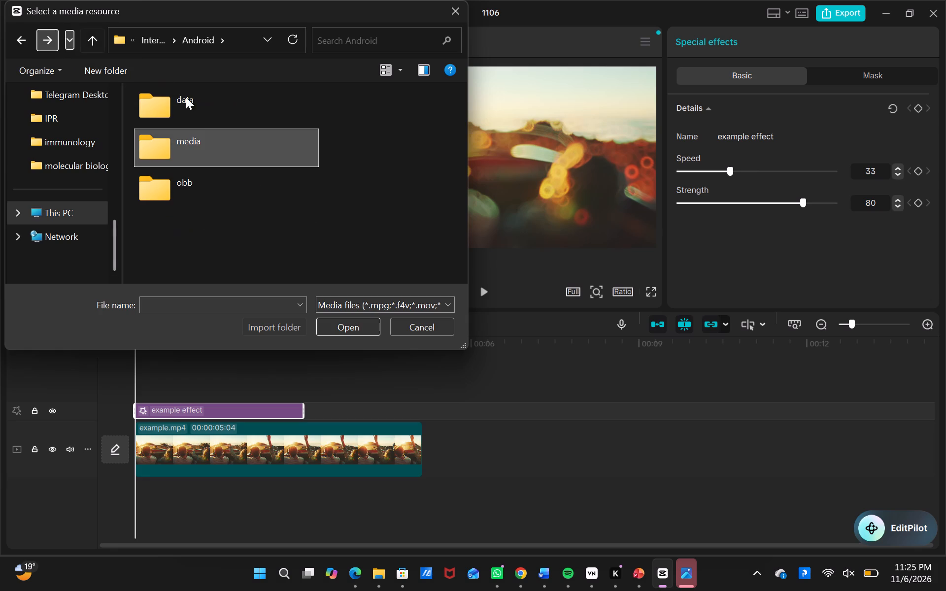
double_click(199, 119)
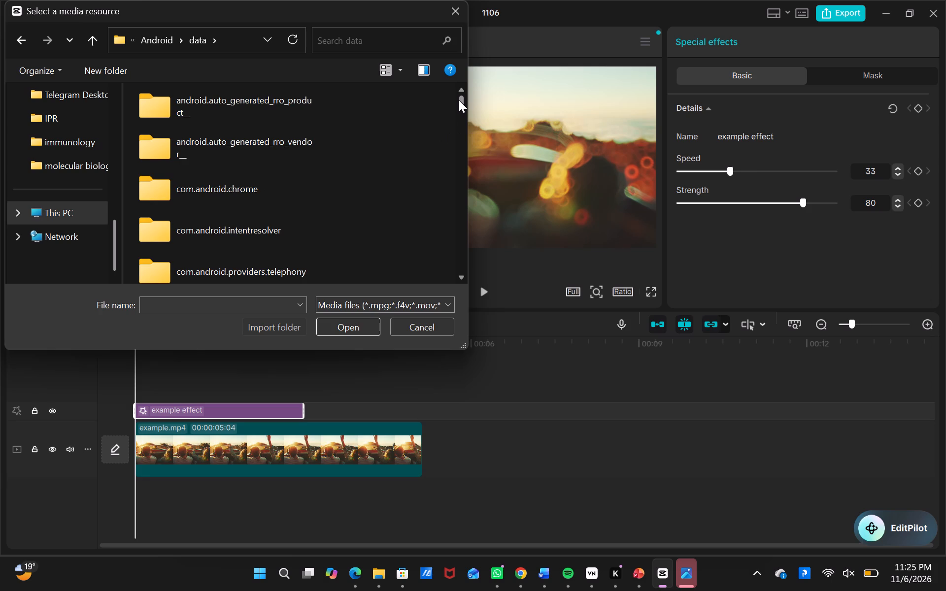
left_click_drag(459, 100, 457, 125)
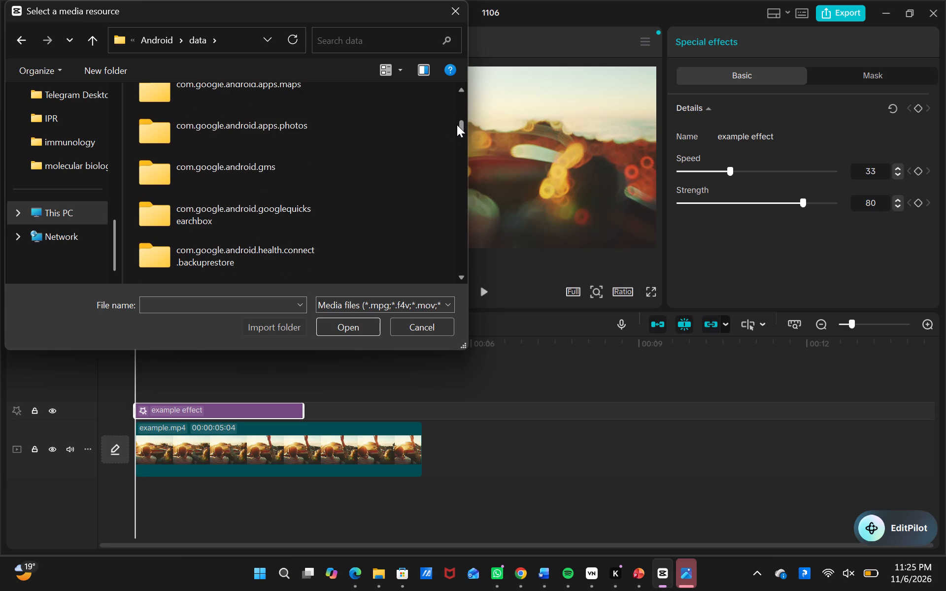
left_click_drag(457, 125, 439, 64)
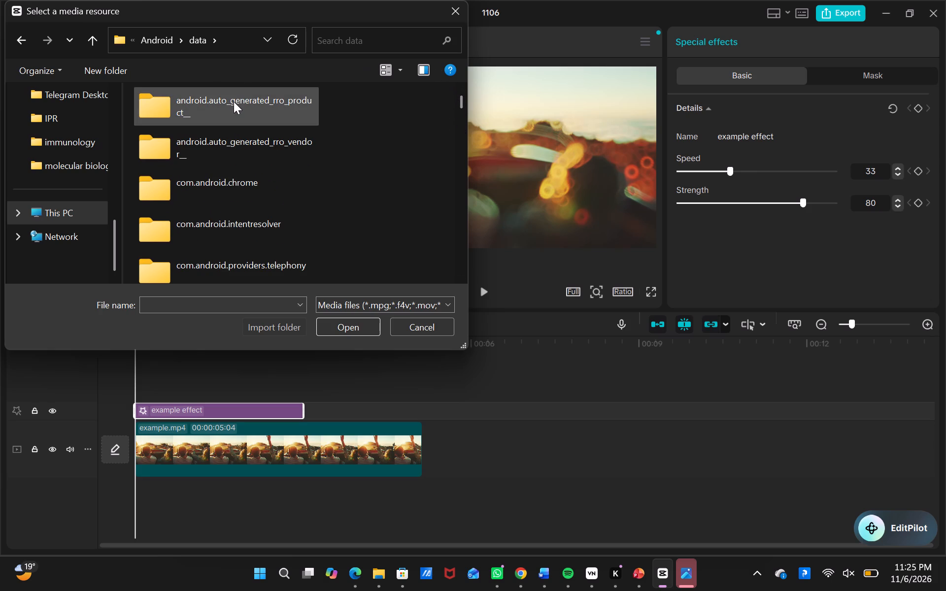
double_click(234, 101)
double_click(234, 101)
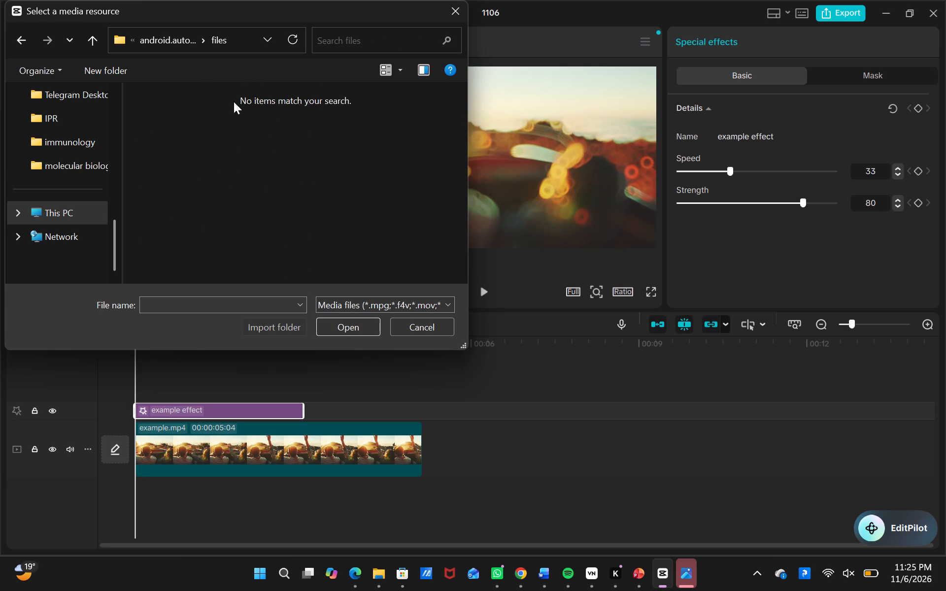
triple_click(23, 34)
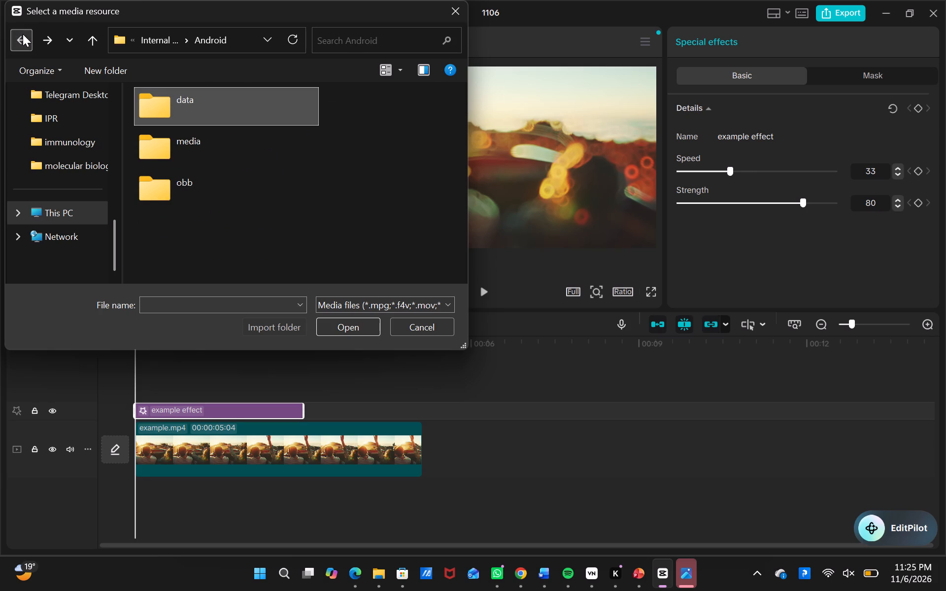
left_click(23, 34)
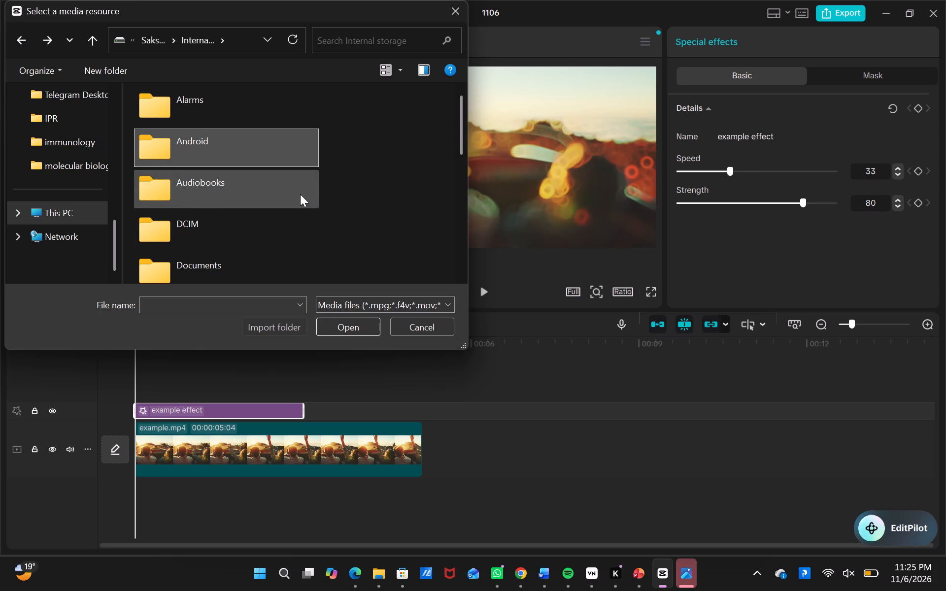
Open the Snapchat folder inside the phone's DCIM folder.
double_click(268, 222)
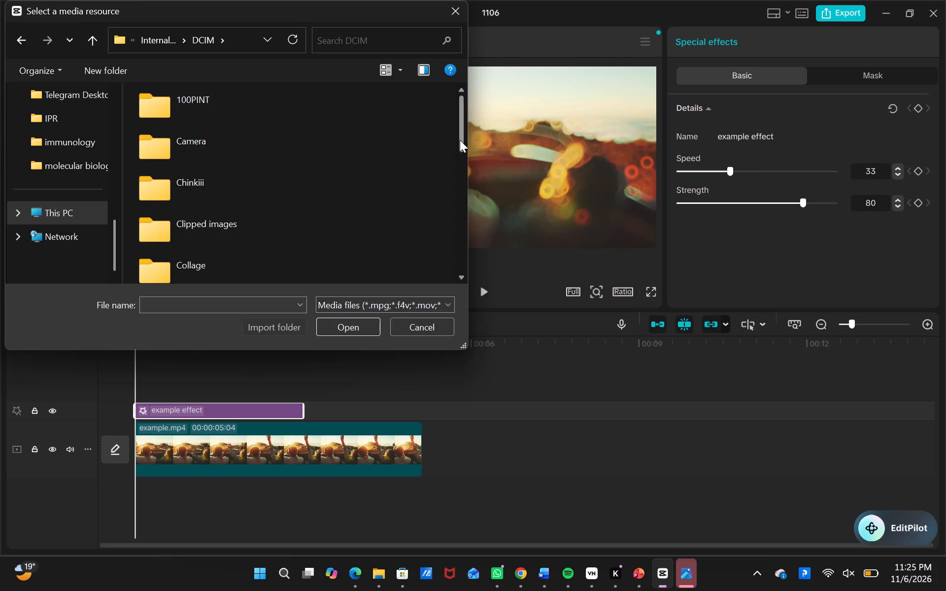
left_click_drag(460, 140, 442, 210)
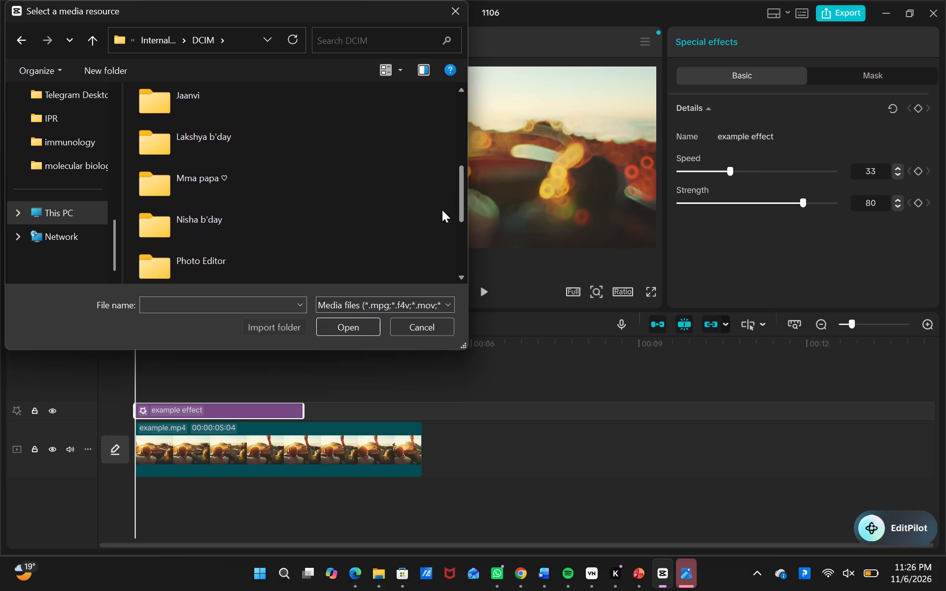
left_click_drag(442, 210, 446, 250)
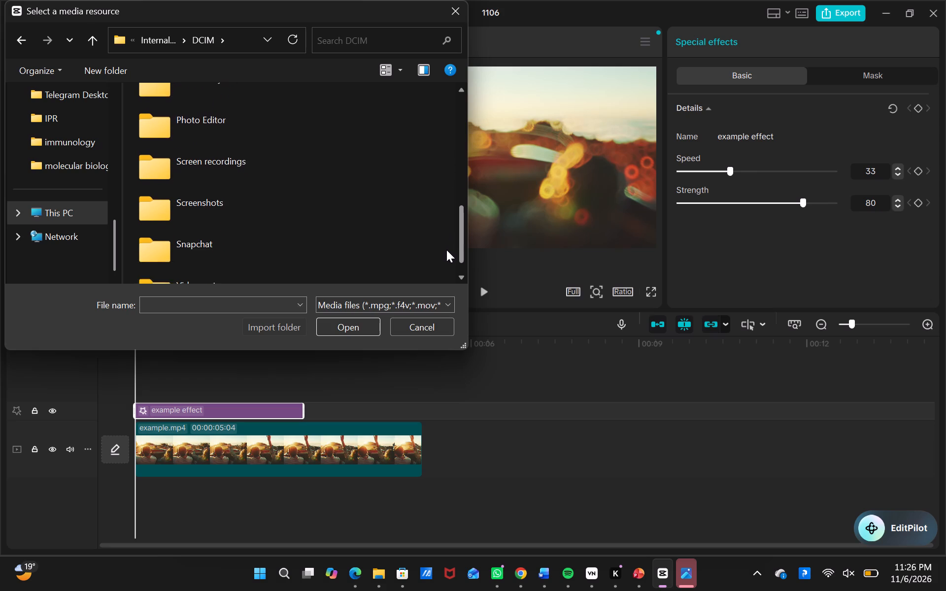
left_click_drag(446, 250, 454, 279)
double_click(247, 210)
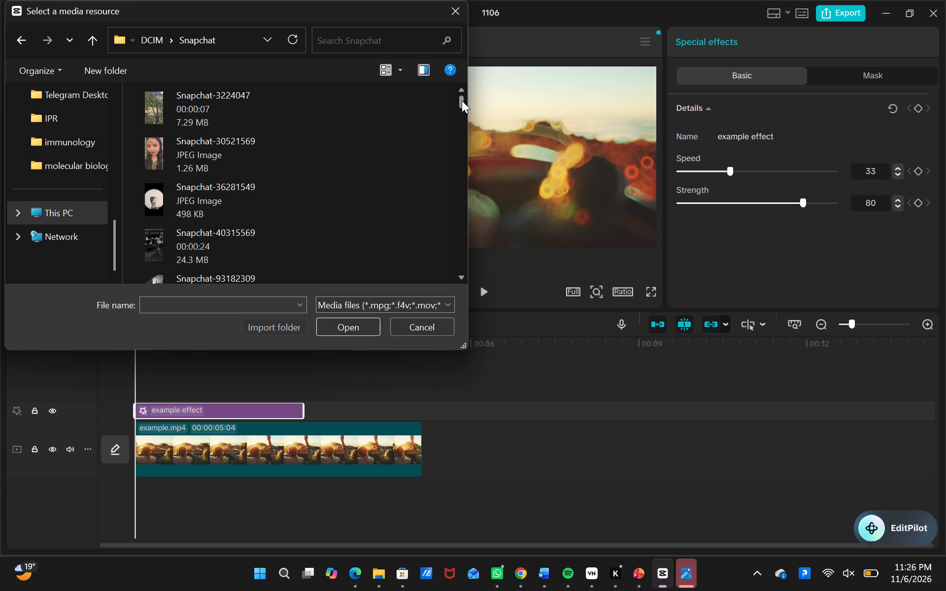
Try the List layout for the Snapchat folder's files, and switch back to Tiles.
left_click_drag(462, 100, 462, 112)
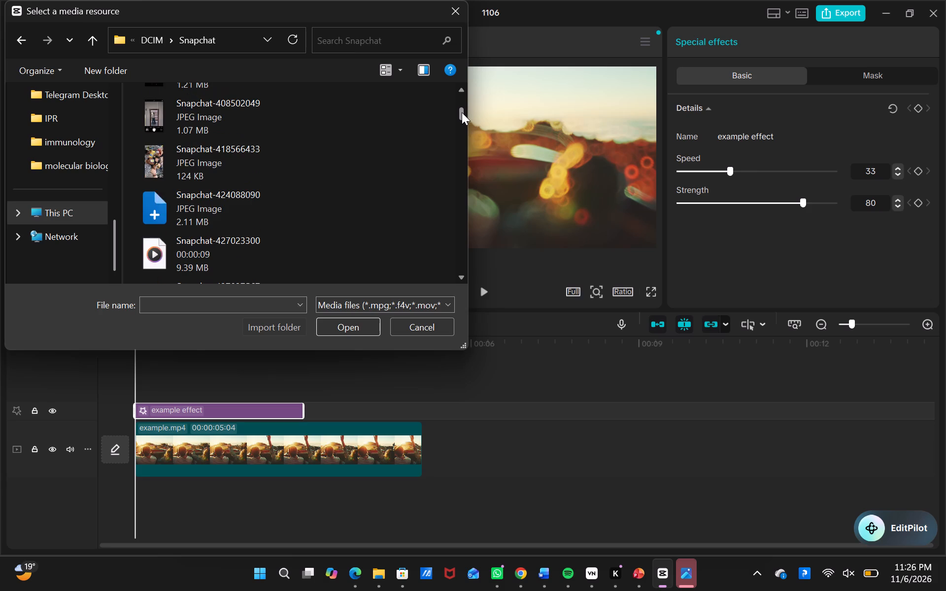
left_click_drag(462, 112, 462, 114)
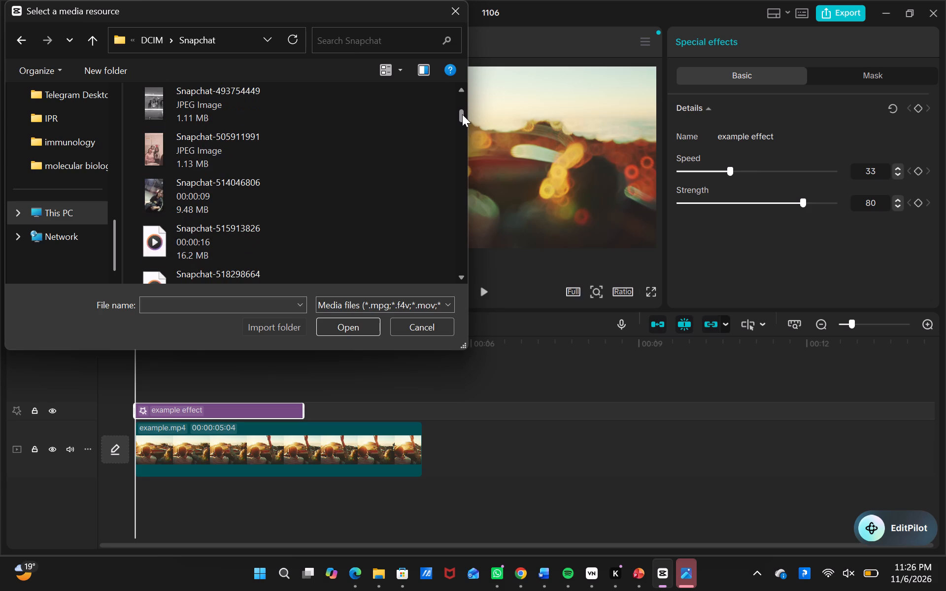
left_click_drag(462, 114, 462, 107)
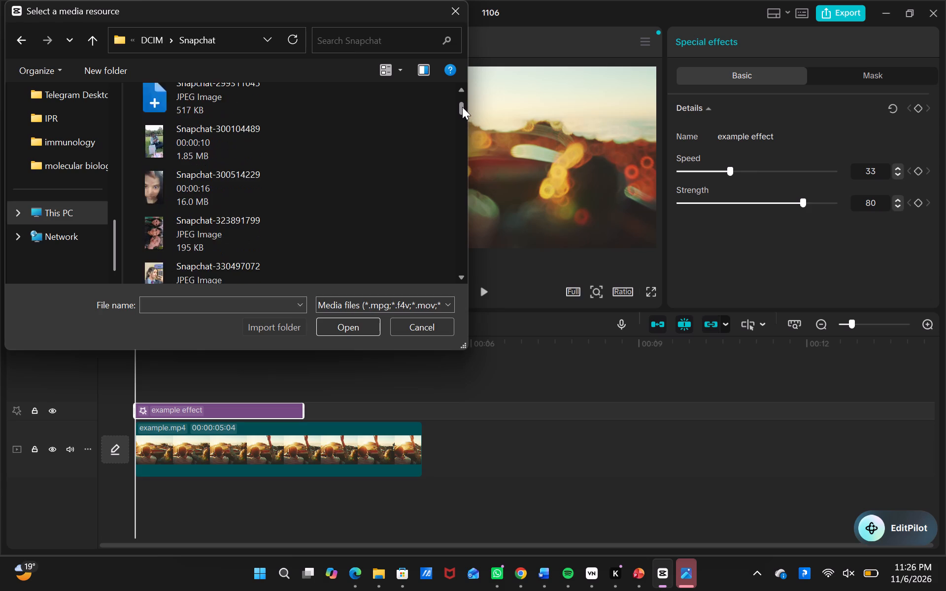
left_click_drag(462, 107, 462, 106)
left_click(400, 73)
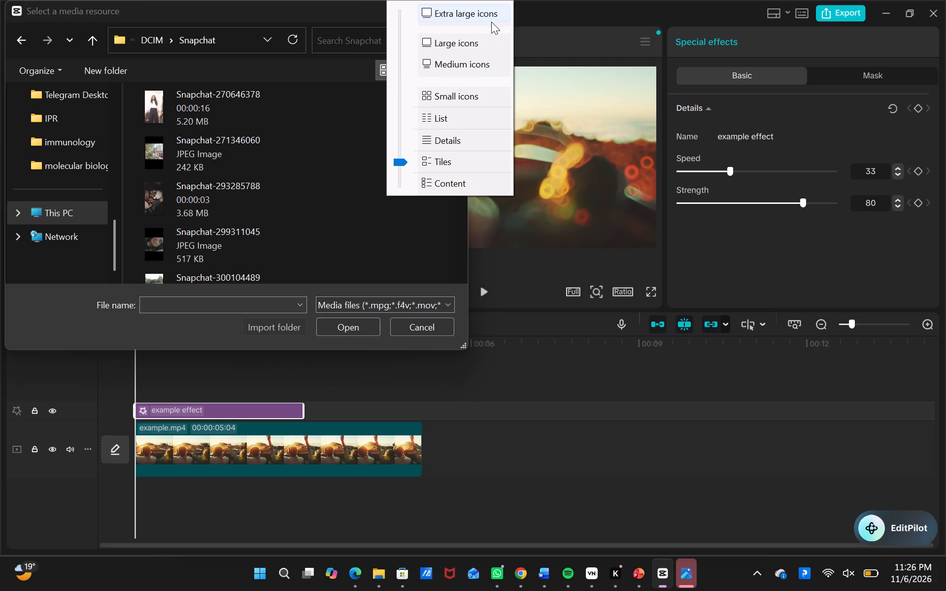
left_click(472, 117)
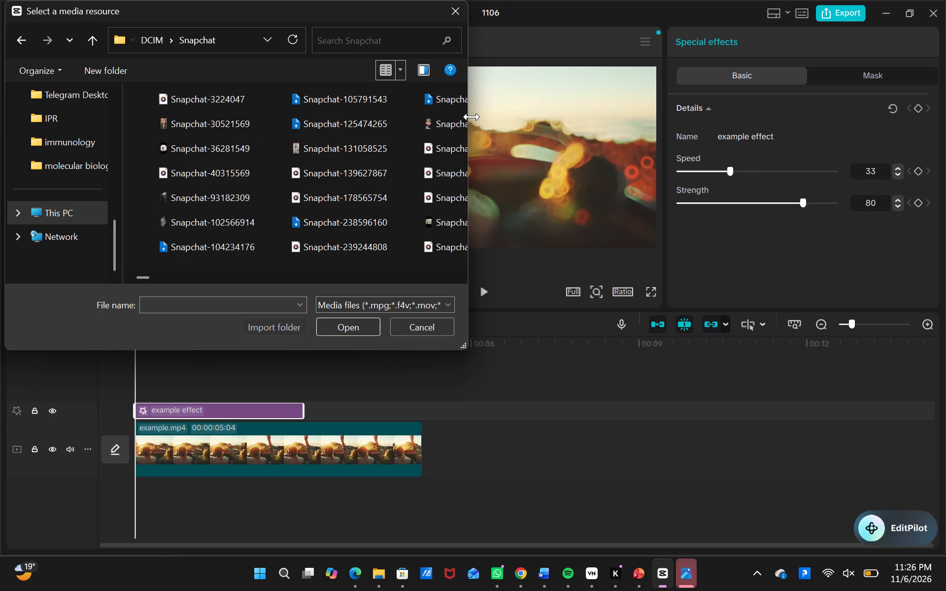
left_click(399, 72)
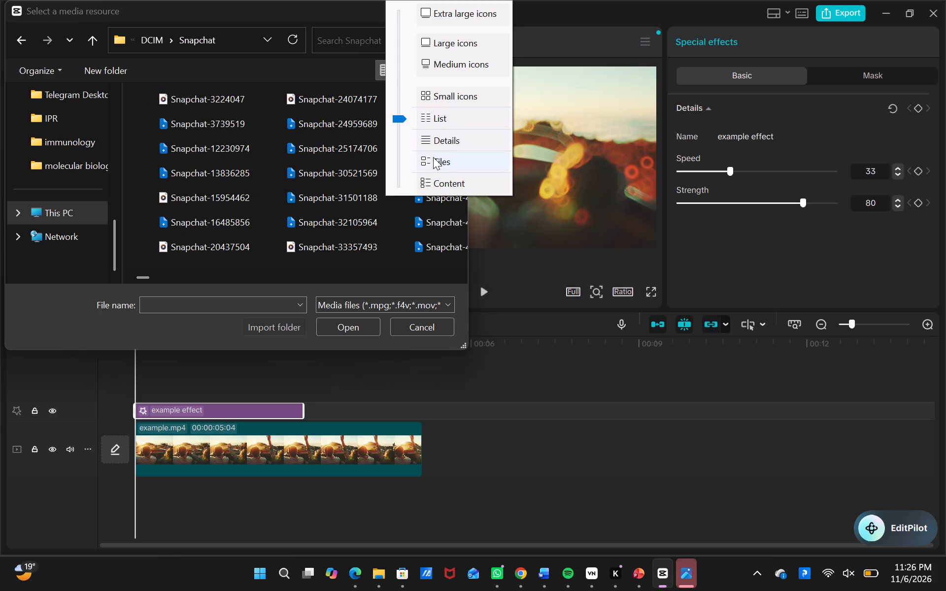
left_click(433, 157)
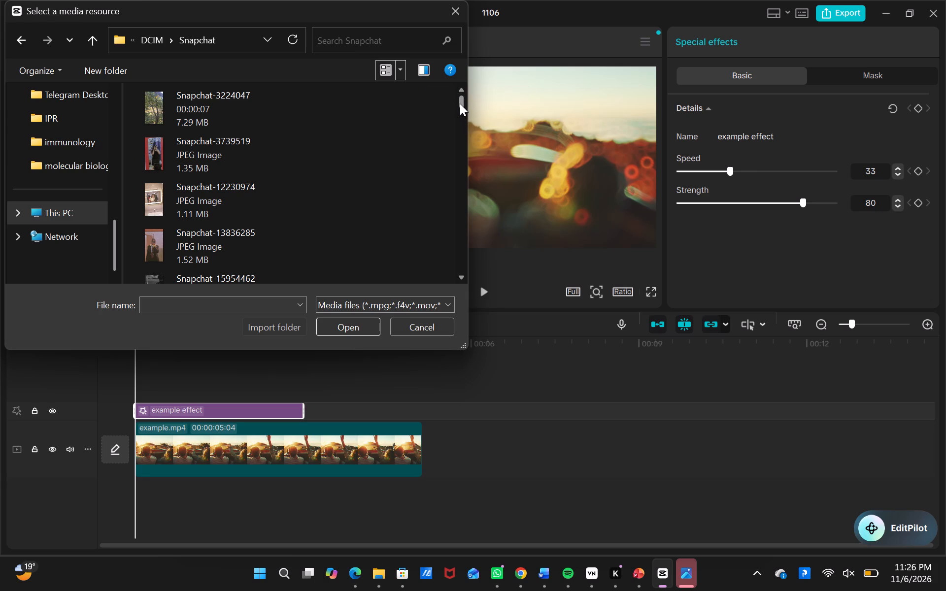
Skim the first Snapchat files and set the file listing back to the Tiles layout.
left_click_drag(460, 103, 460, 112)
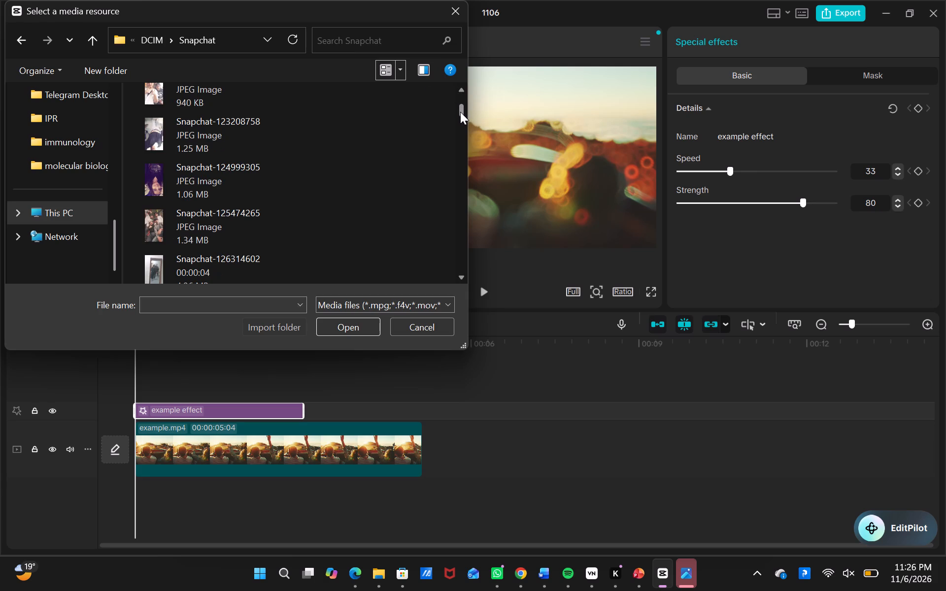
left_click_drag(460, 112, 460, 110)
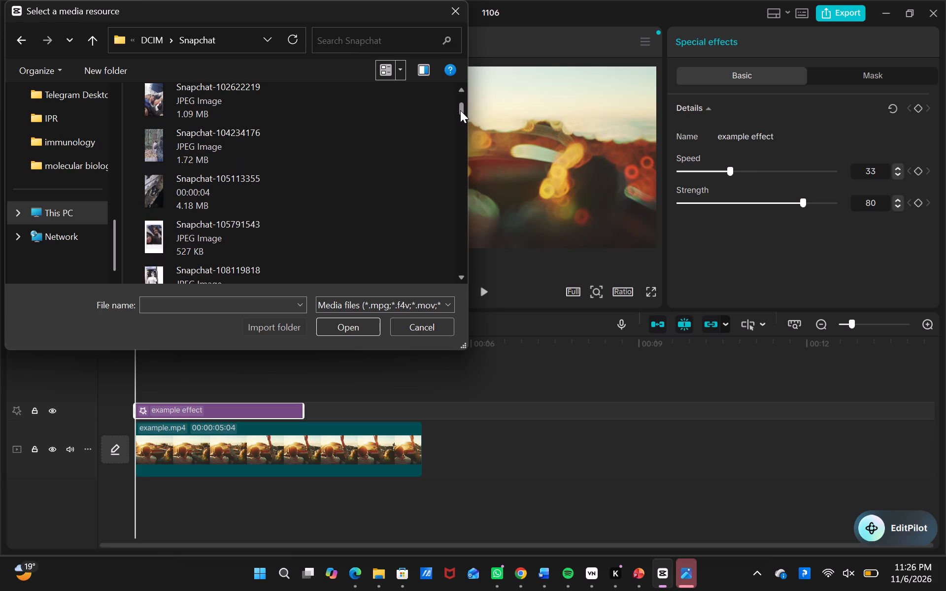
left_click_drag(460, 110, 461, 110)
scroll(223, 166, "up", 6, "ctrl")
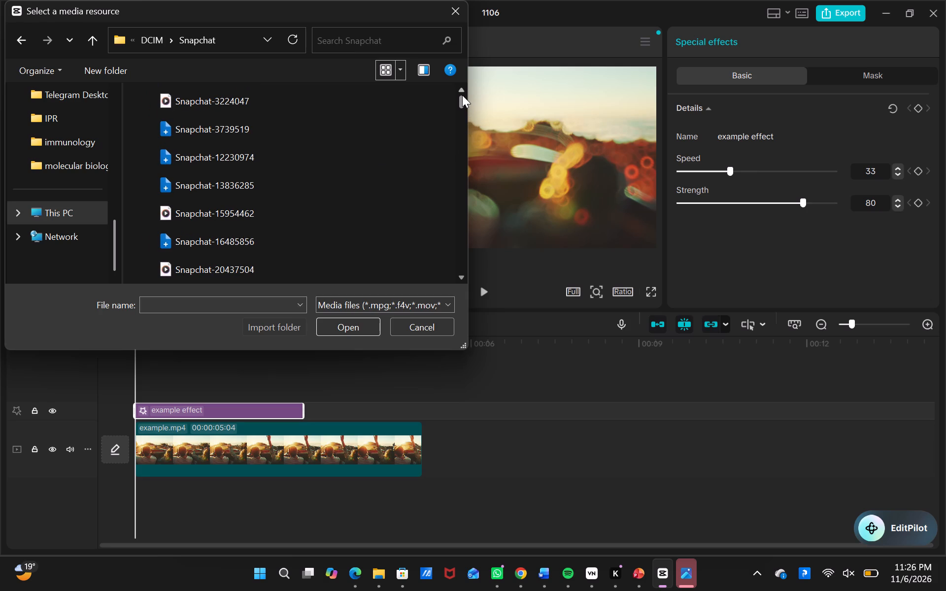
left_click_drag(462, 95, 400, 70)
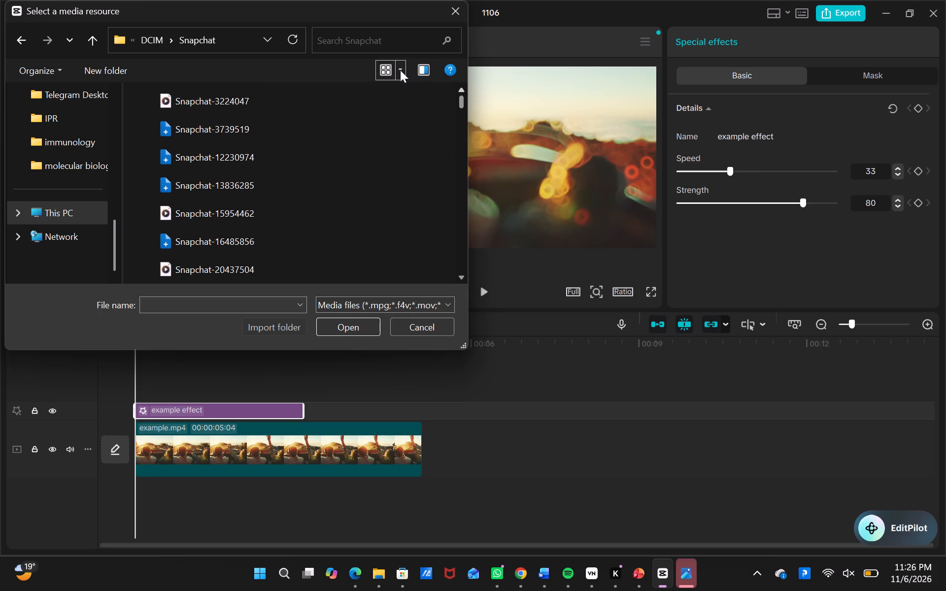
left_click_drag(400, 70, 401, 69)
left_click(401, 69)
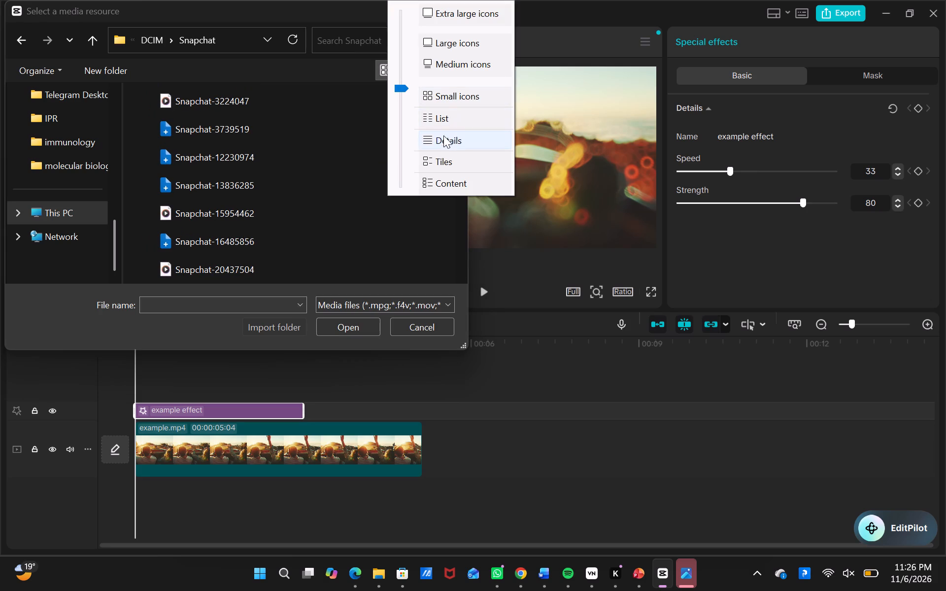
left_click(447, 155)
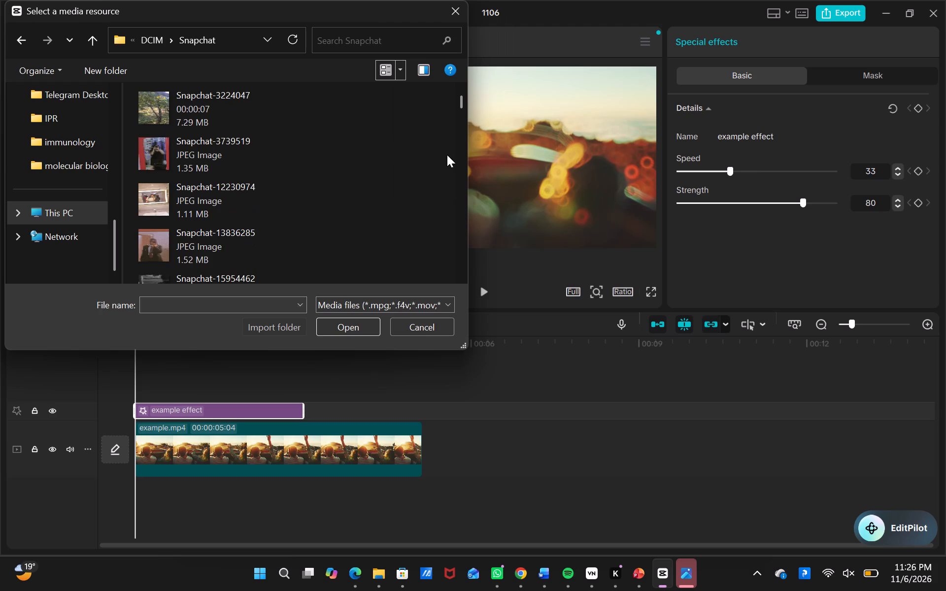
Look through the photos and videos in the phone's Snapchat folder for footage to import.
left_click_drag(460, 98, 460, 99)
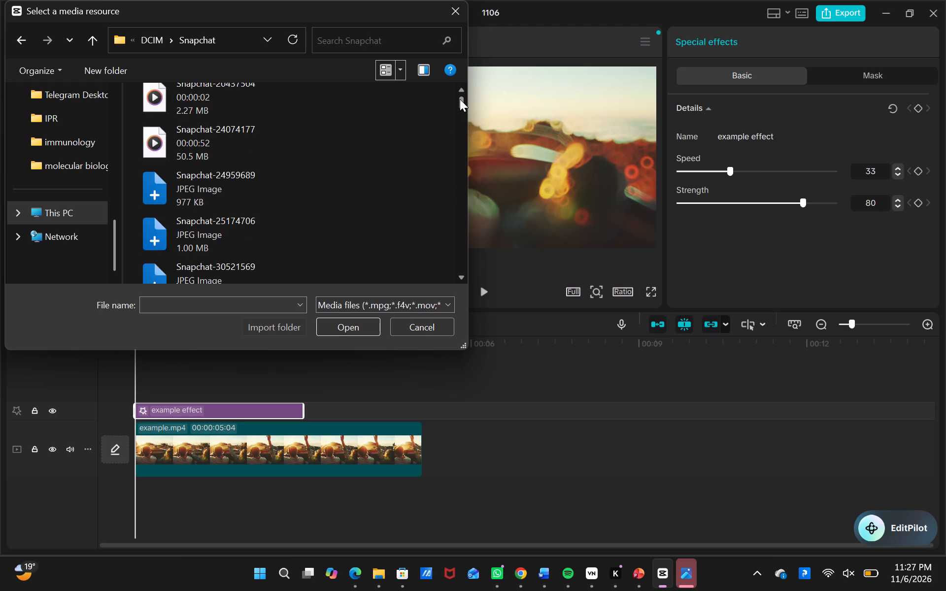
left_click_drag(460, 99, 461, 99)
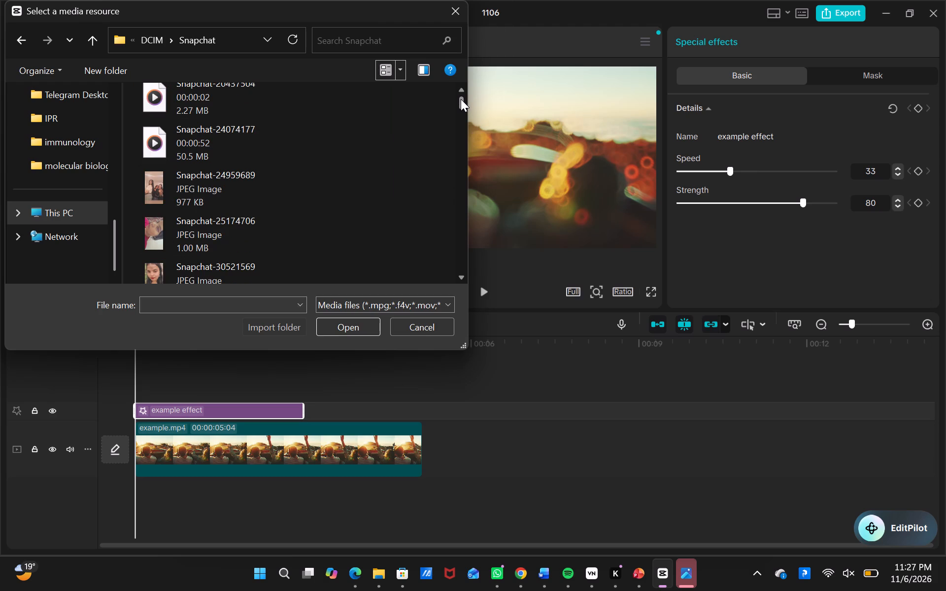
left_click_drag(461, 99, 462, 101)
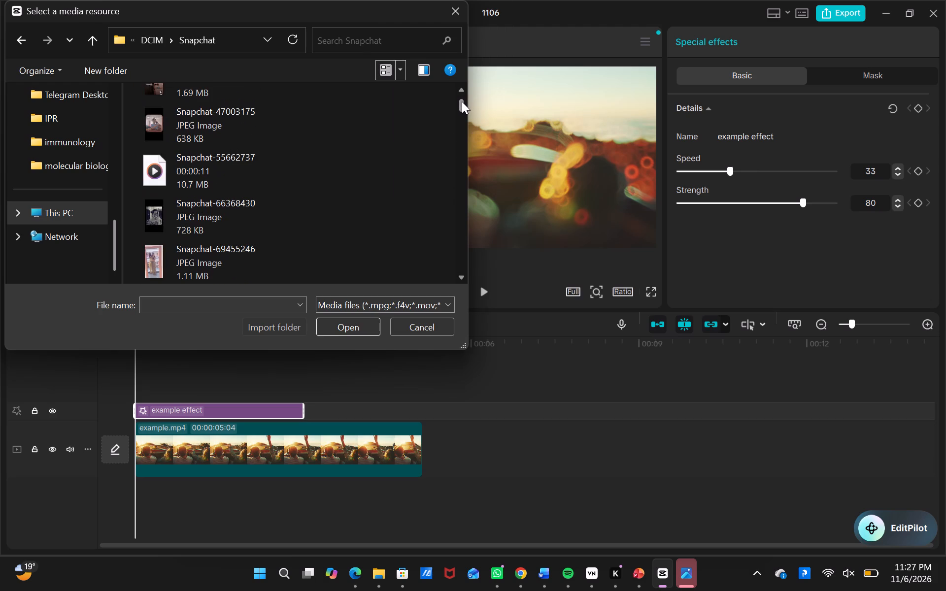
left_click_drag(462, 101, 462, 100)
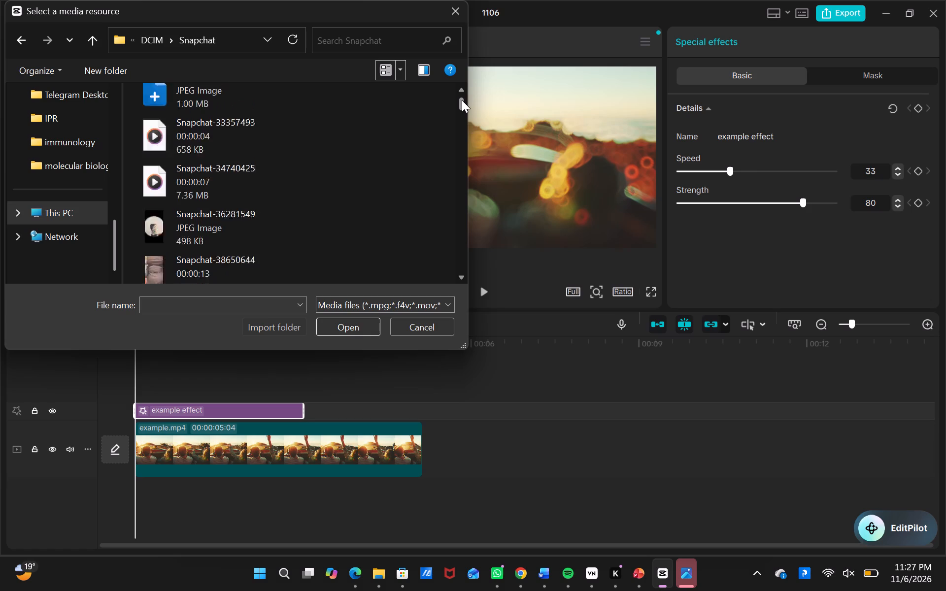
left_click_drag(462, 100, 462, 98)
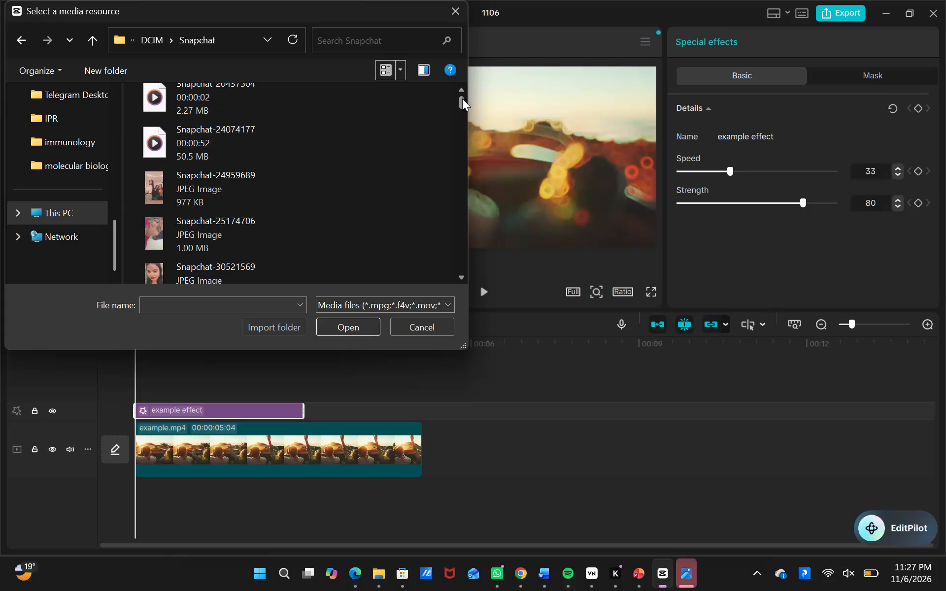
left_click_drag(462, 98, 463, 101)
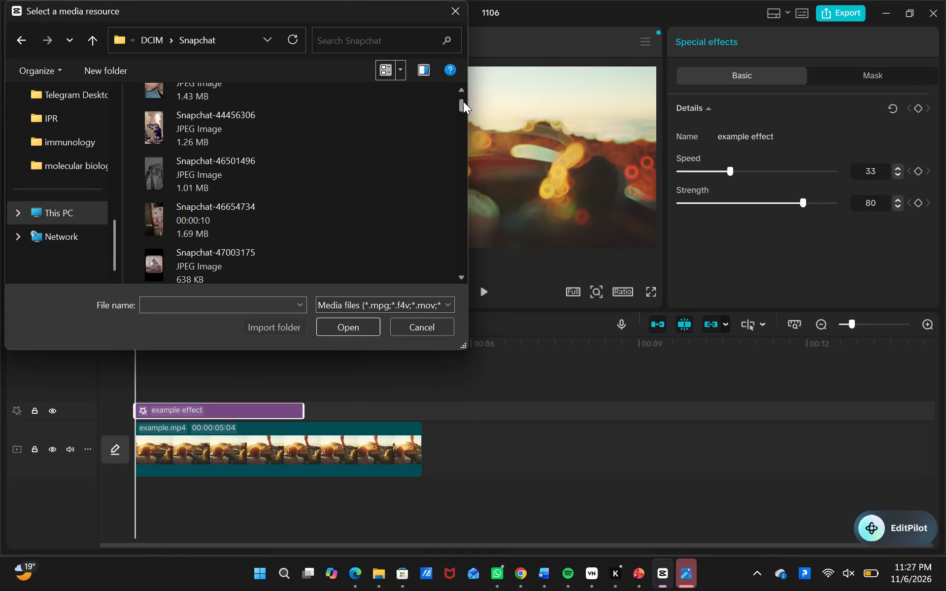
left_click_drag(463, 101, 472, 117)
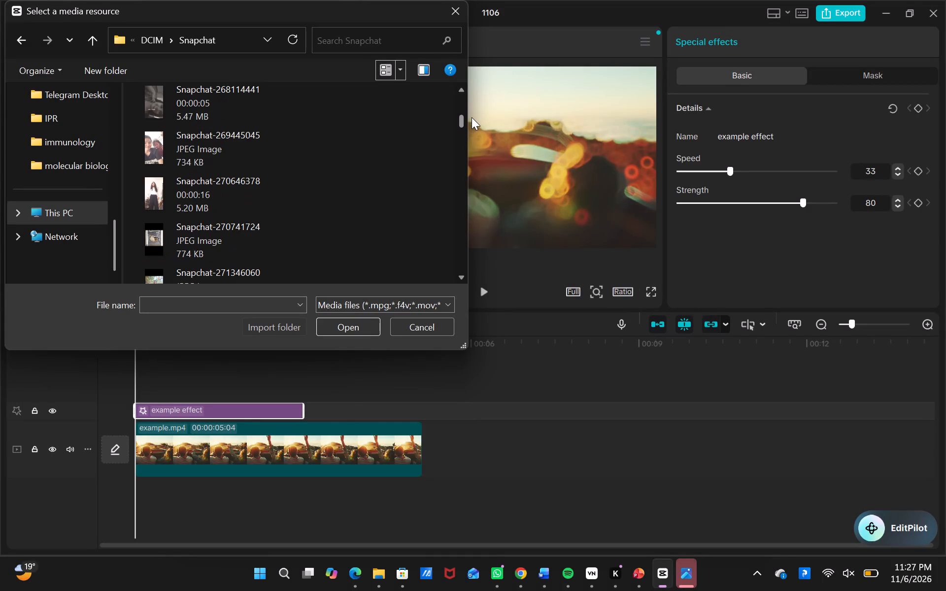
left_click_drag(472, 117, 472, 150)
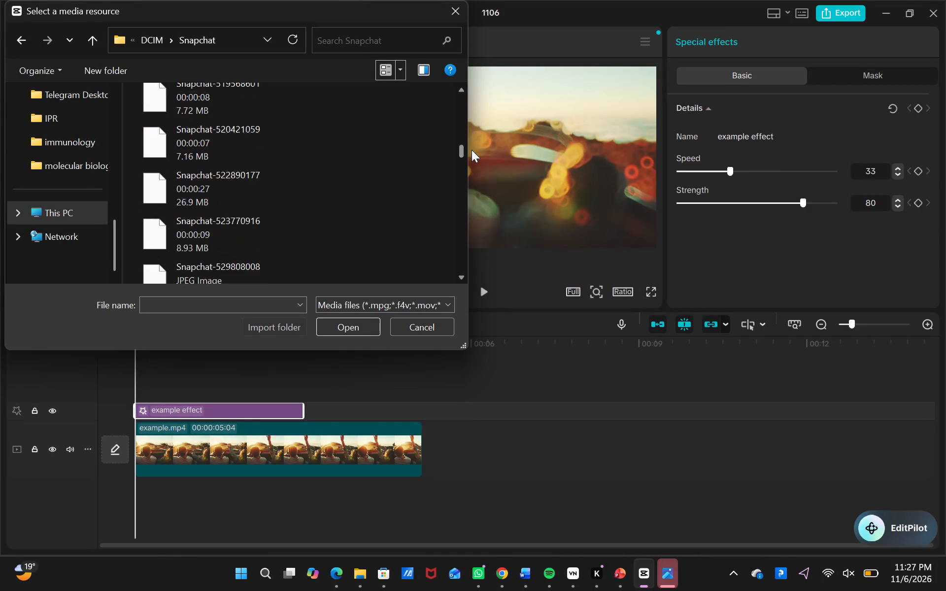
left_click_drag(472, 150, 472, 180)
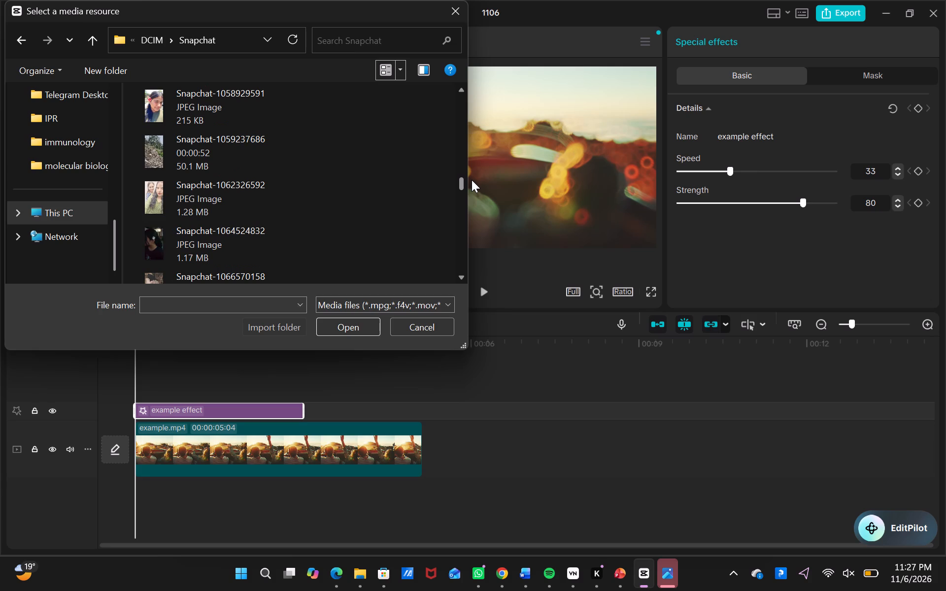
left_click_drag(472, 180, 473, 201)
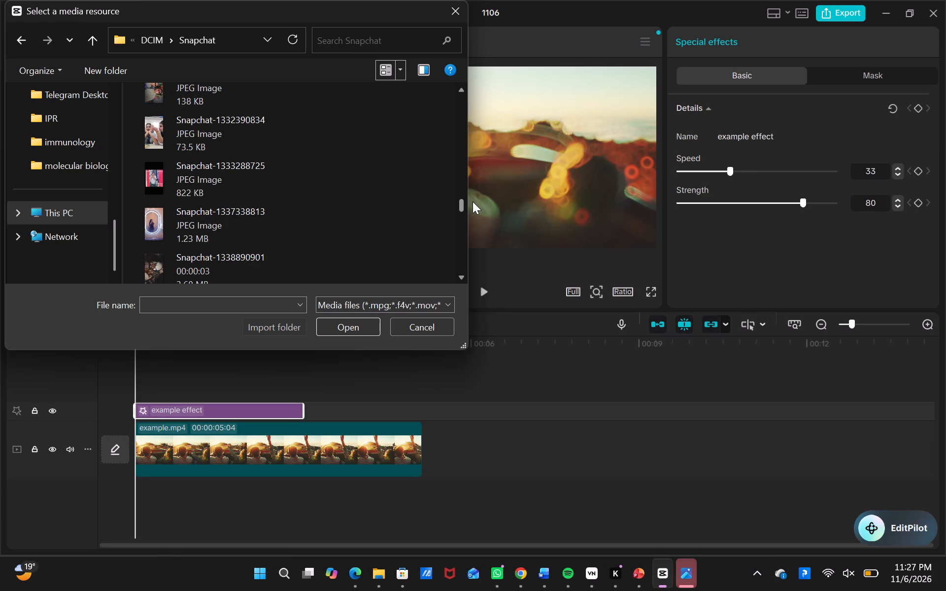
left_click_drag(473, 201, 475, 224)
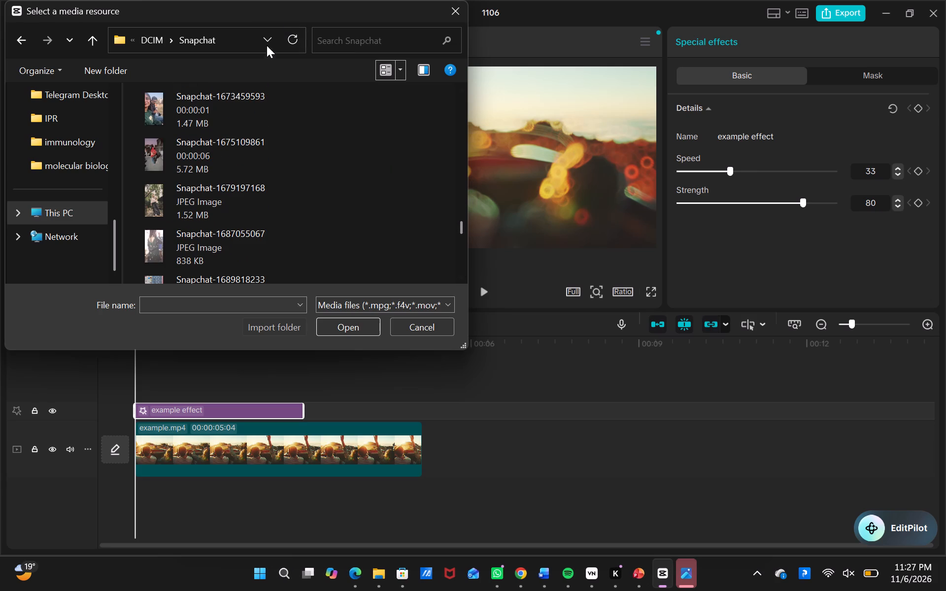
Search the Snapchat folder for "recent", and clear the search term.
left_click(265, 50)
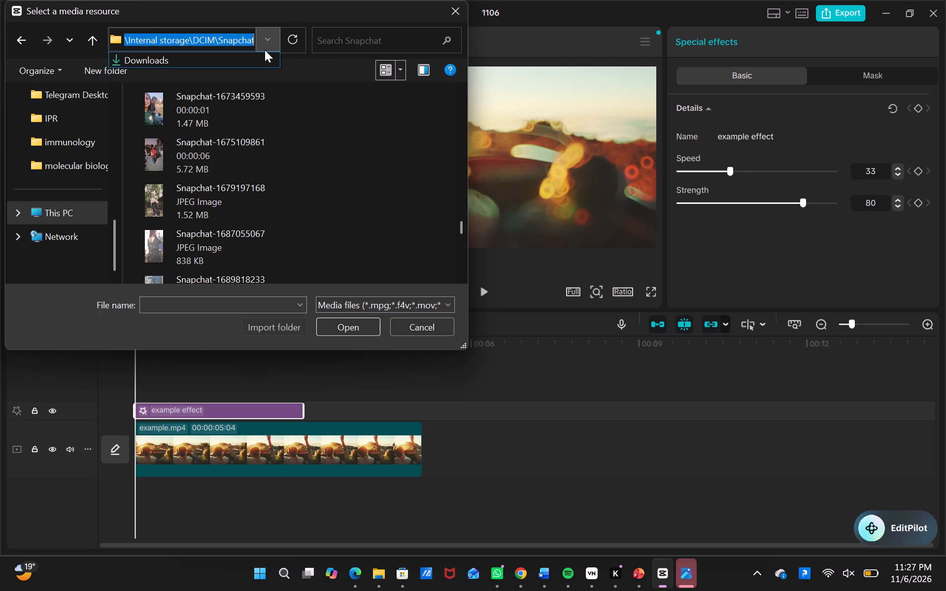
left_click(336, 145)
left_click(366, 39)
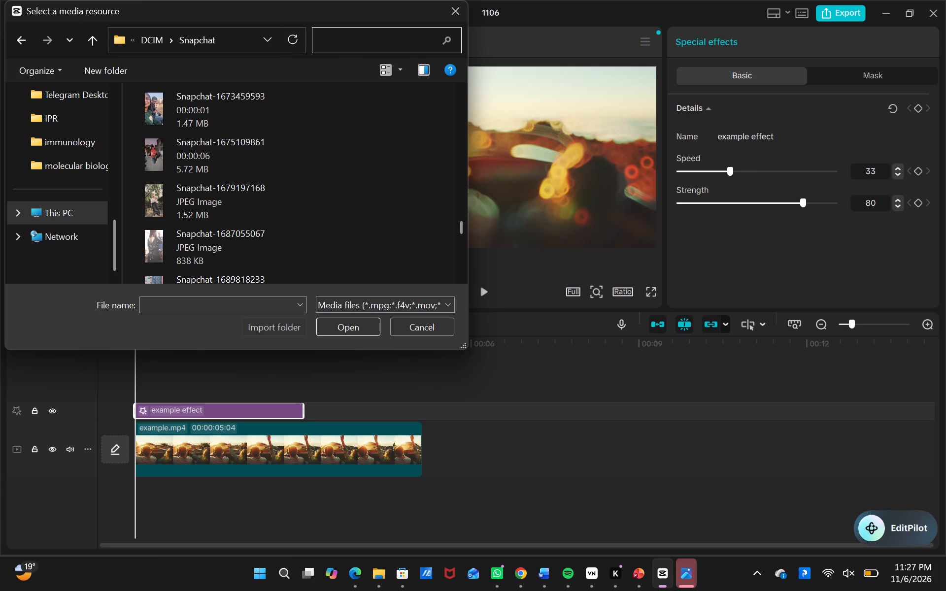
type("recent")
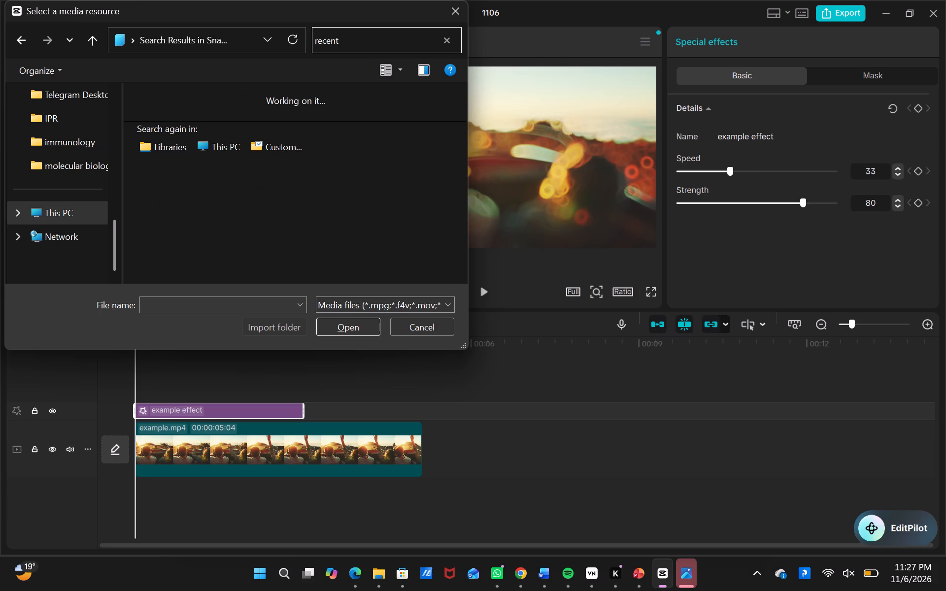
left_click(440, 36)
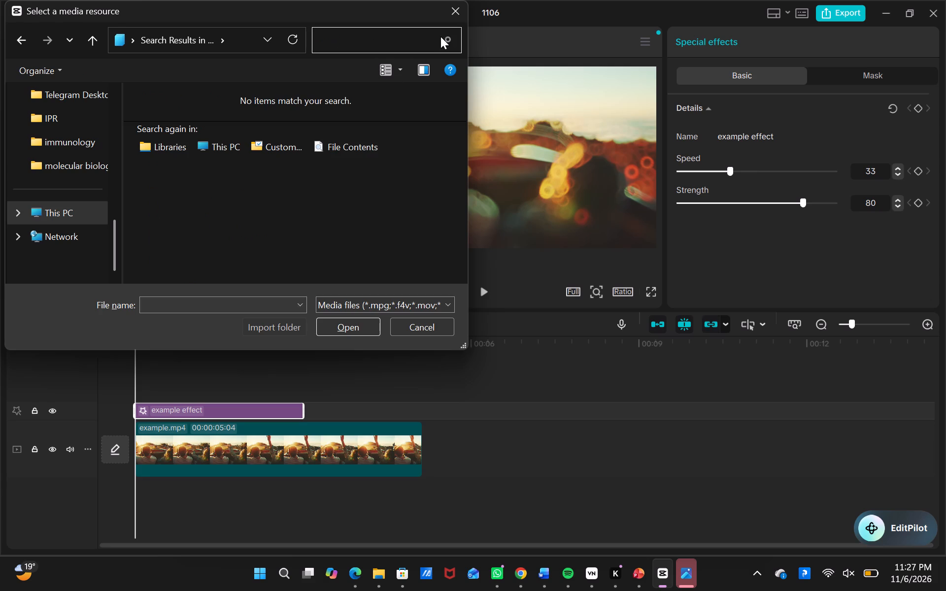
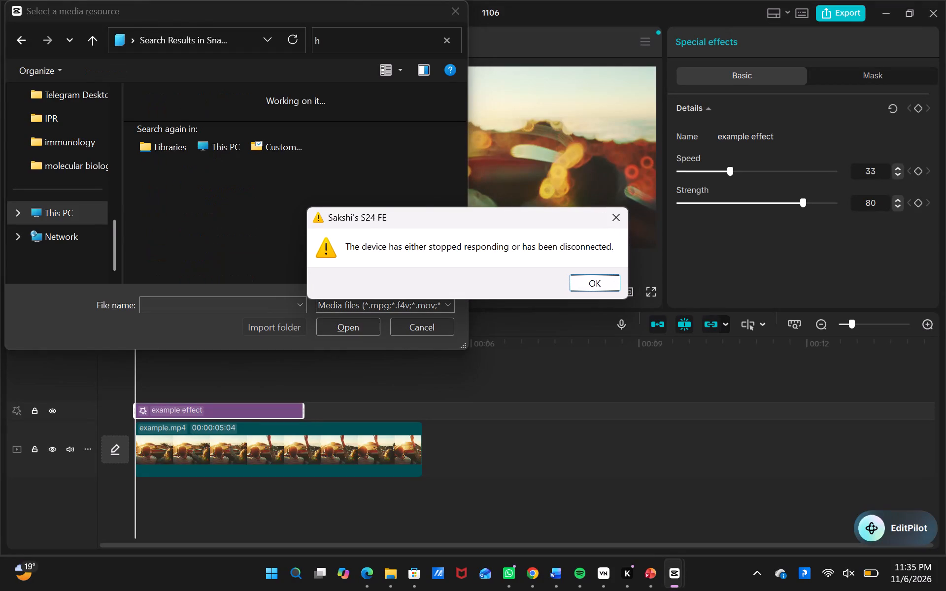
Dismiss the alert about the phone's connection.
left_click(597, 284)
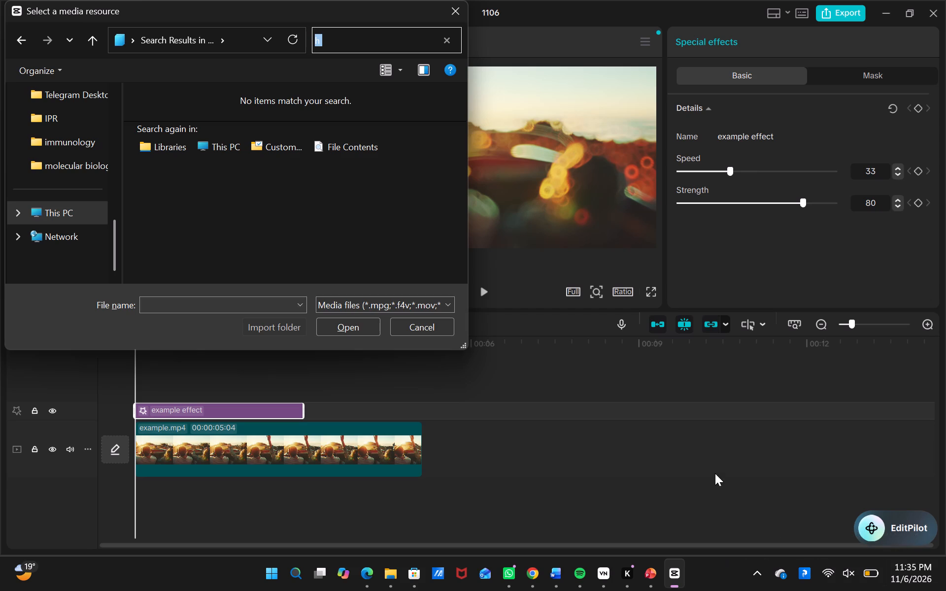
Search Windows for "open phon" and open the web results for the suggested "open phone link".
left_click(301, 577)
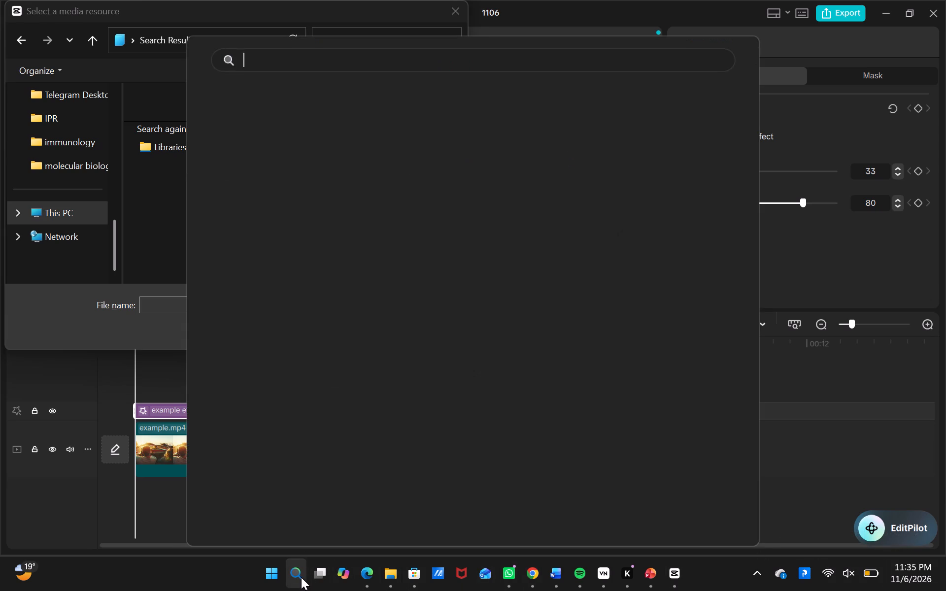
type("open")
key("space")
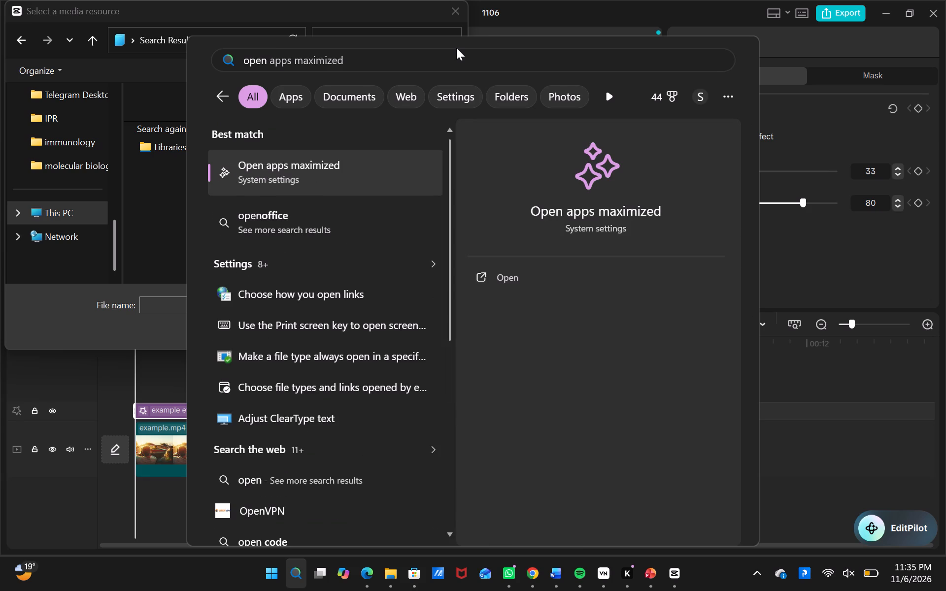
type("phon")
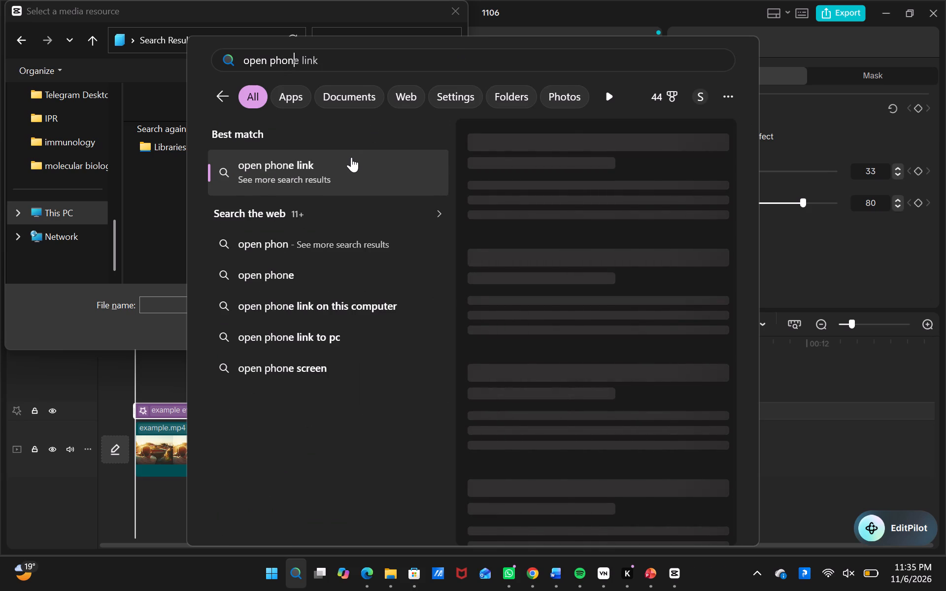
left_click(351, 157)
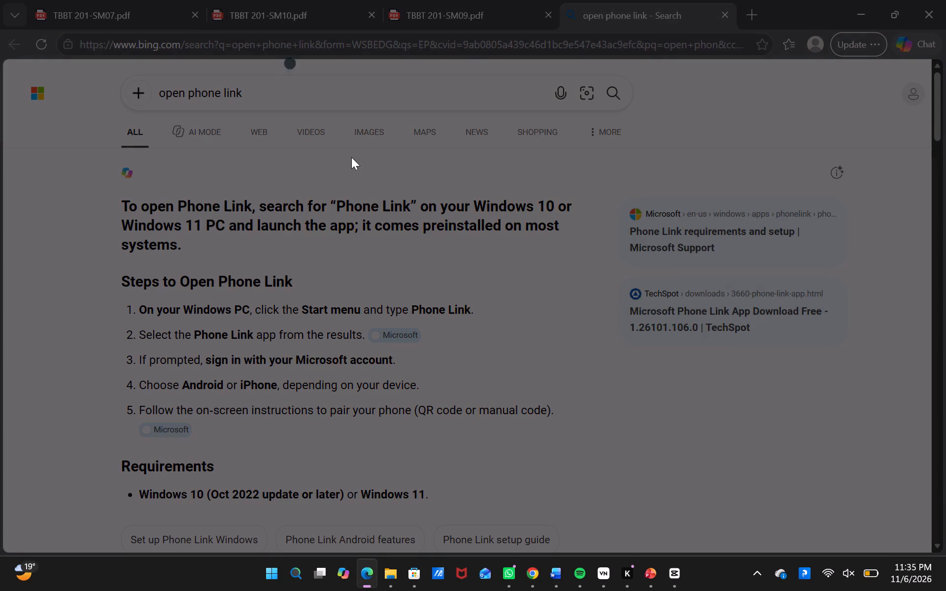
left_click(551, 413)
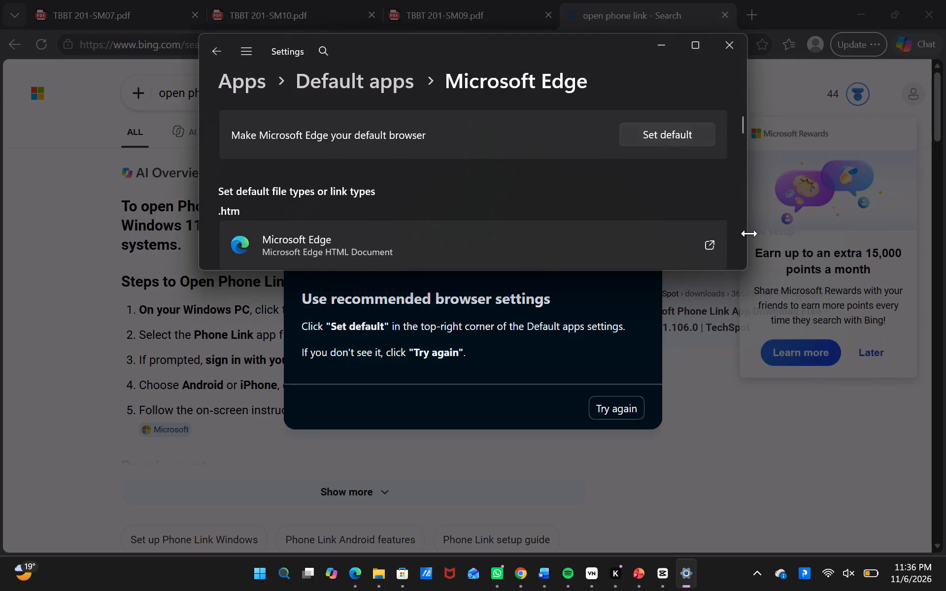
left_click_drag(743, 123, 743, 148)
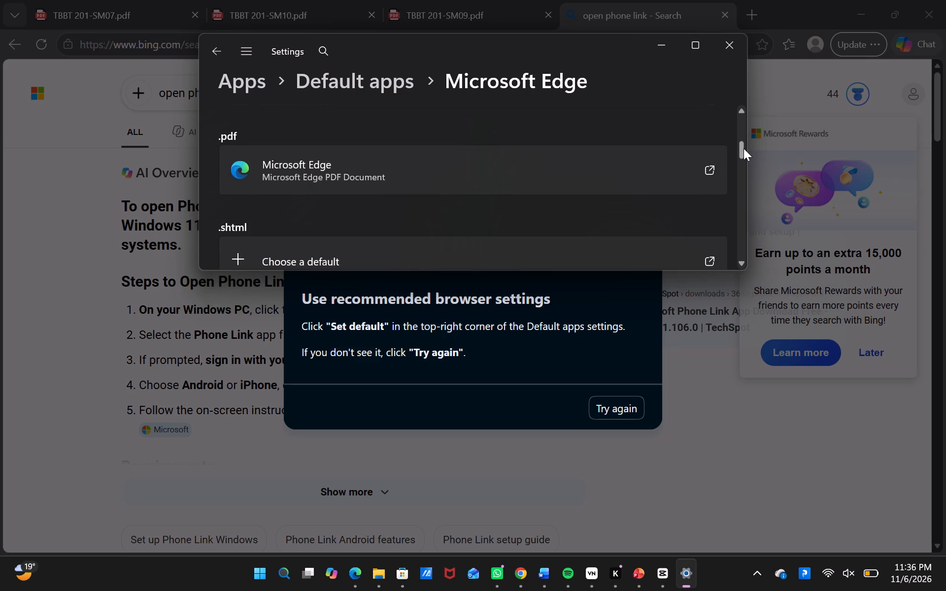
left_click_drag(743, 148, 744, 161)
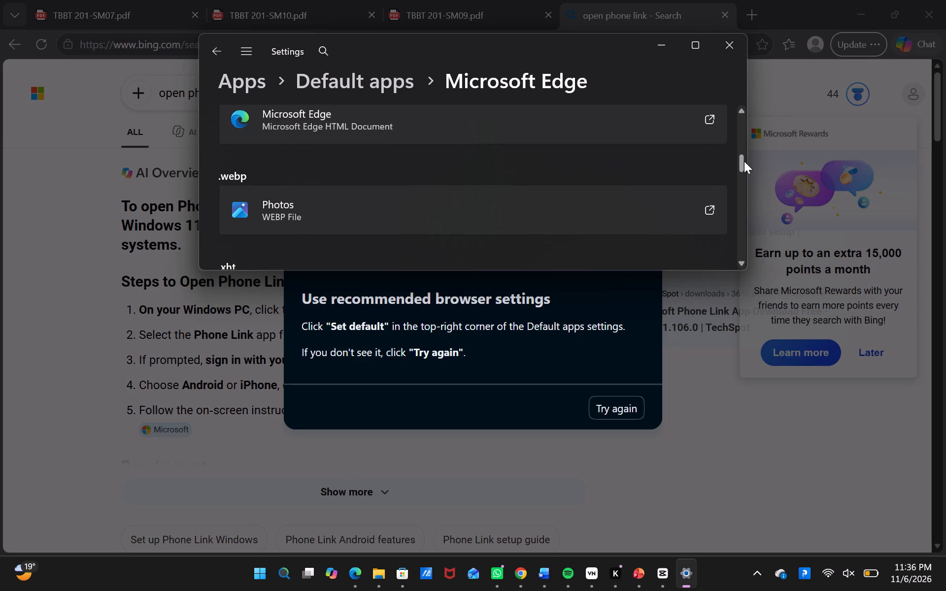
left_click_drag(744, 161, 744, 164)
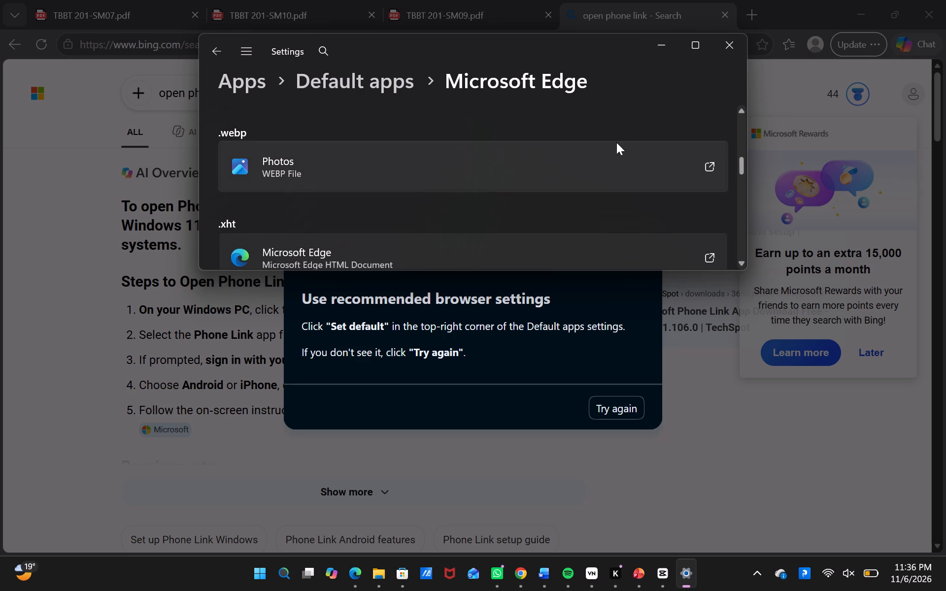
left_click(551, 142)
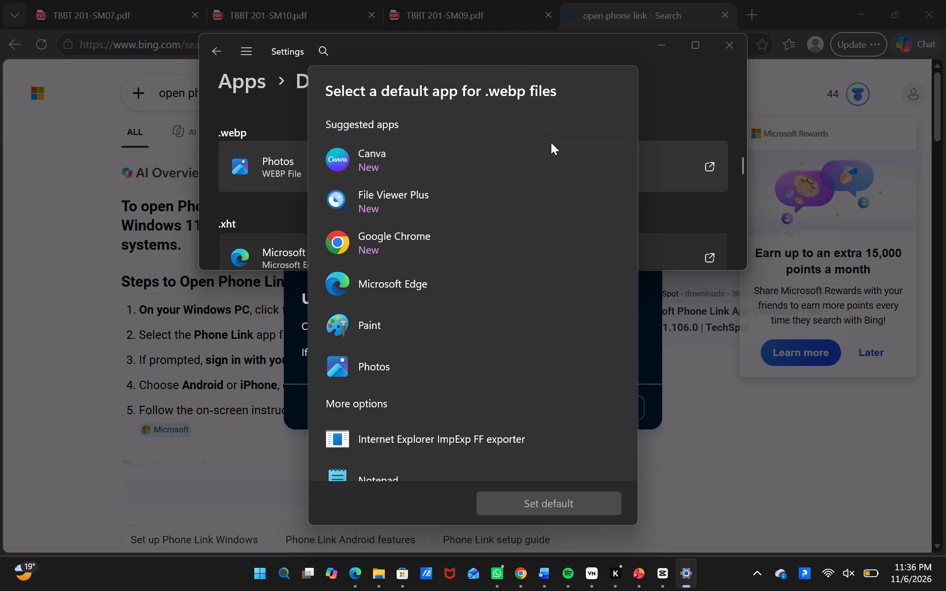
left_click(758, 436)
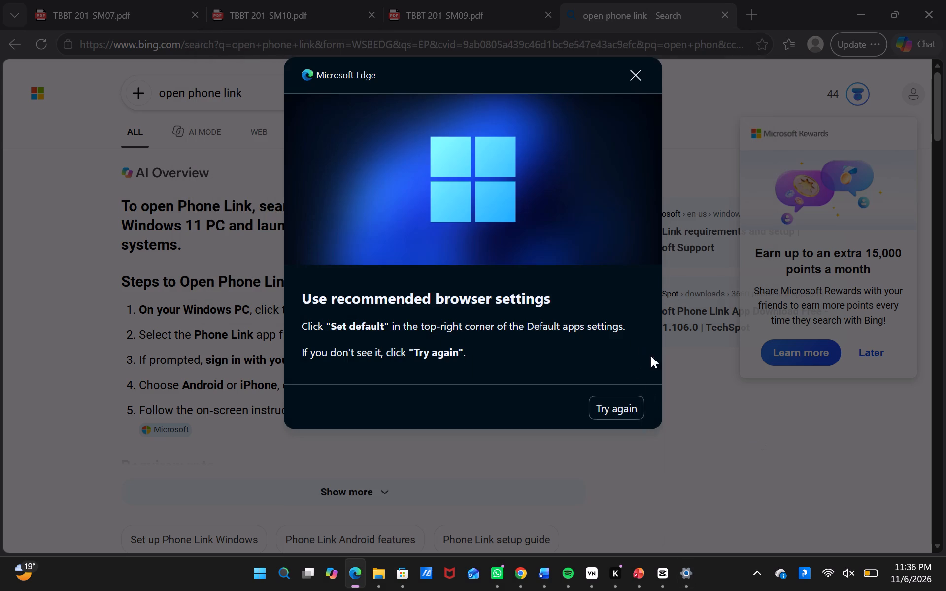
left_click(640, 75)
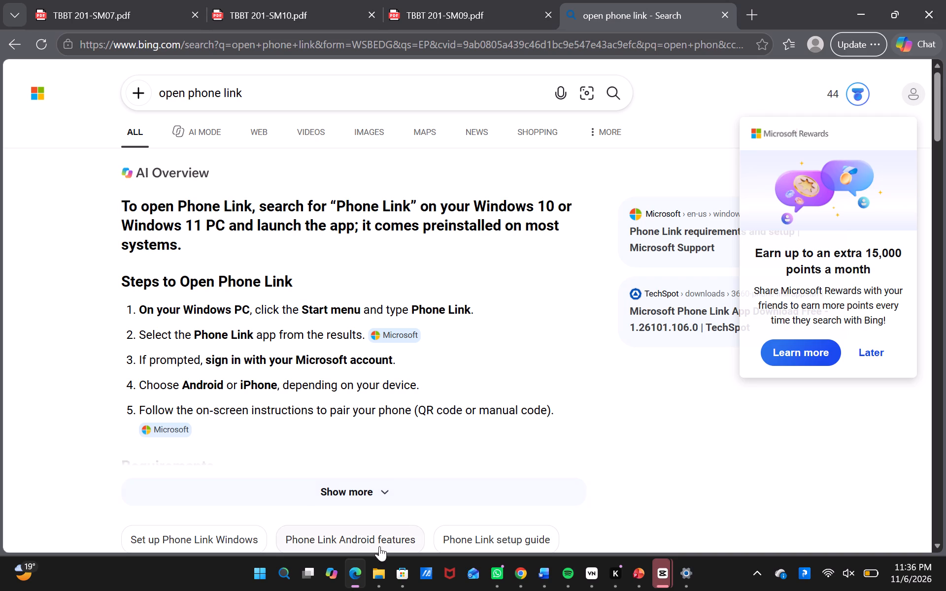
Search Windows for "phone" and launch the Phone Link app.
left_click(257, 581)
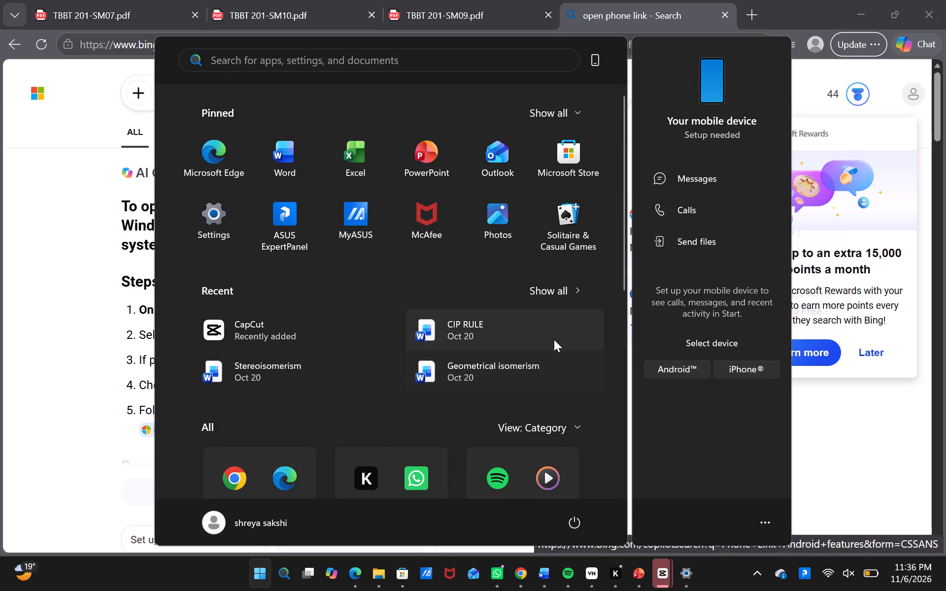
left_click(373, 63)
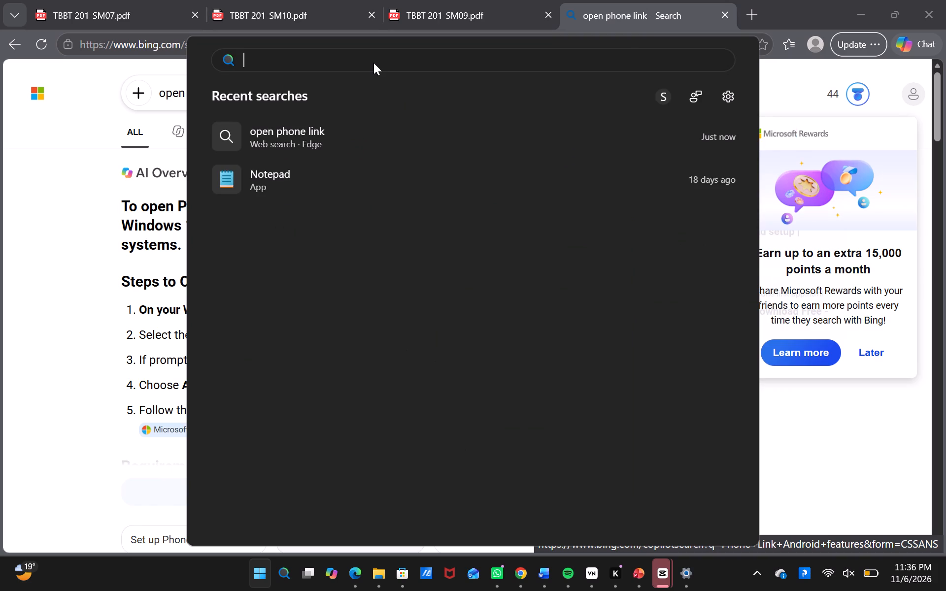
type("phone")
key("space")
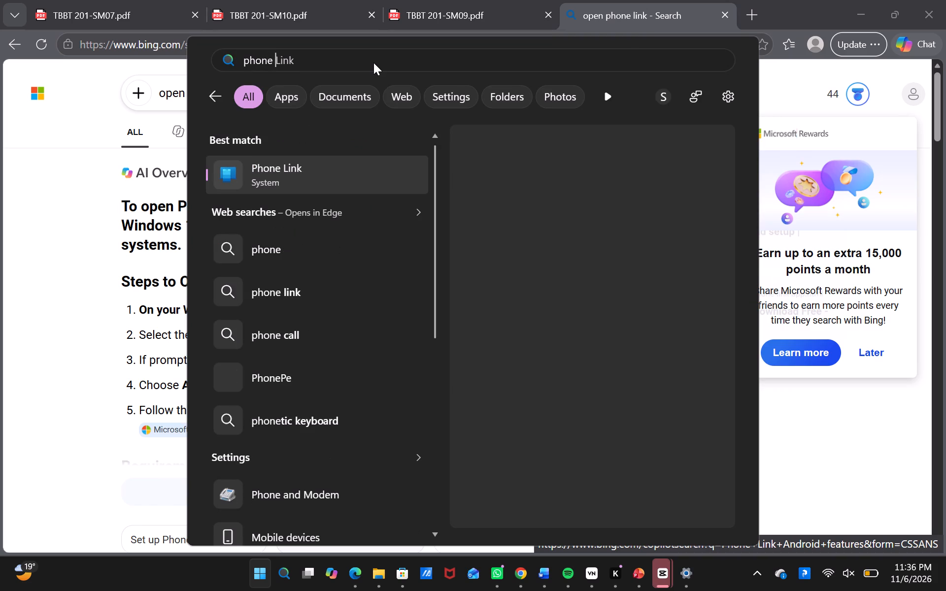
left_click(302, 166)
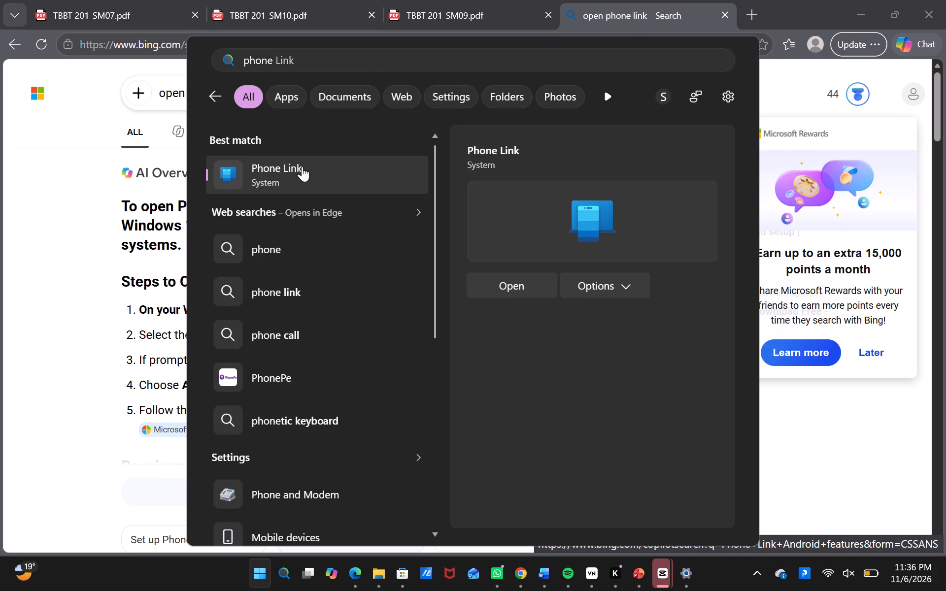
double_click(302, 166)
left_click(524, 281)
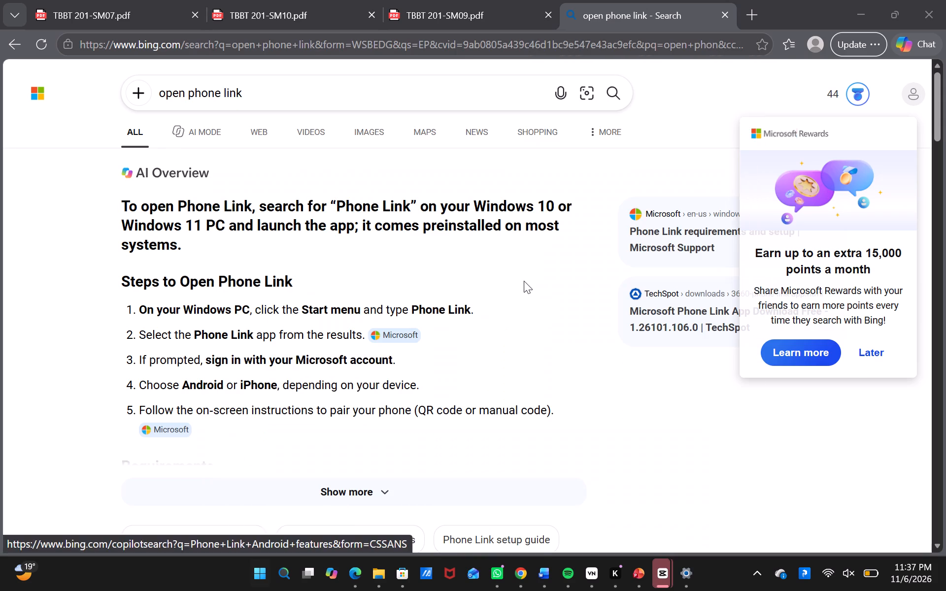
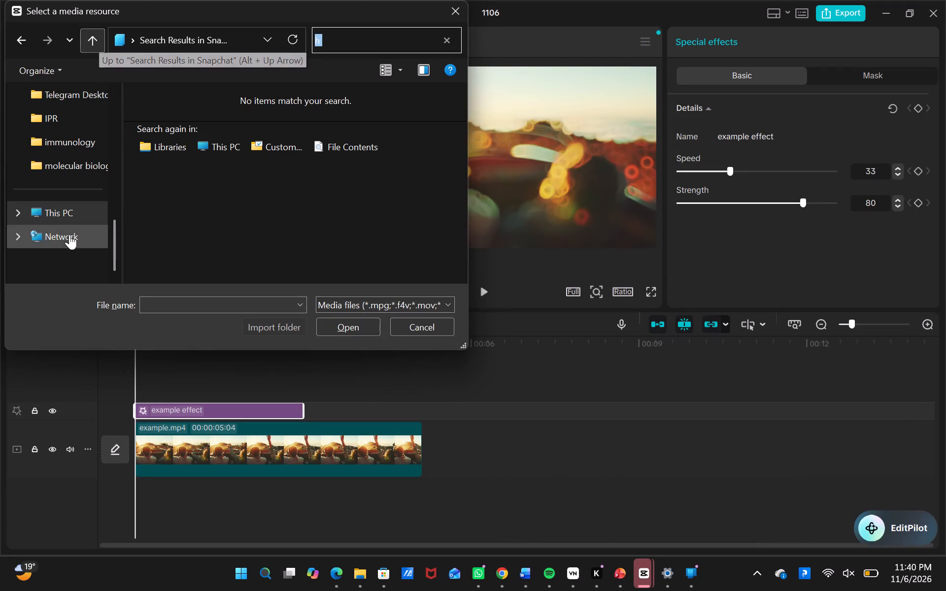
Open the Home location in the media selection dialog and look through the available folders for the Snapchat media.
left_click_drag(110, 253, 121, 119)
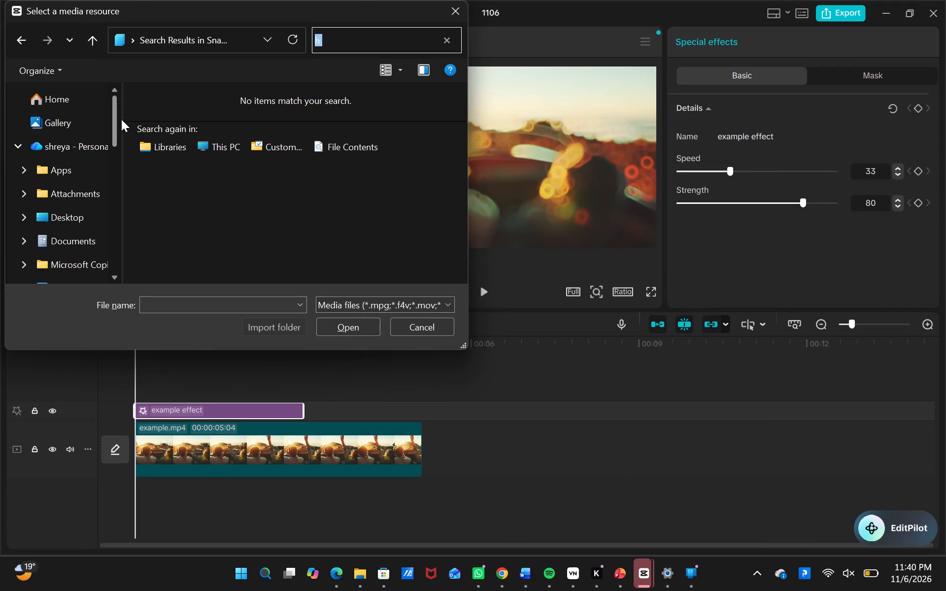
left_click_drag(121, 119, 121, 95)
left_click(62, 95)
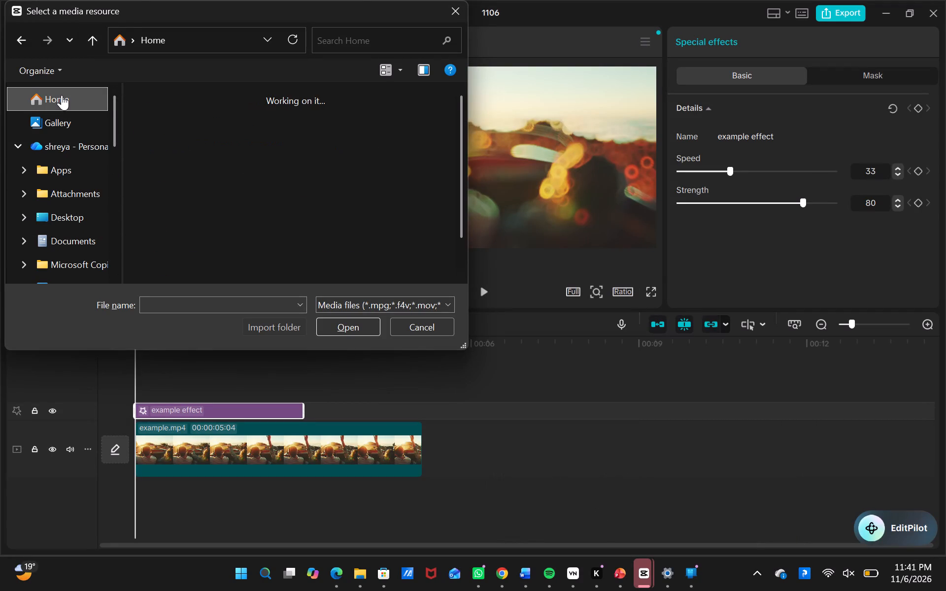
left_click_drag(322, 234, 292, 248)
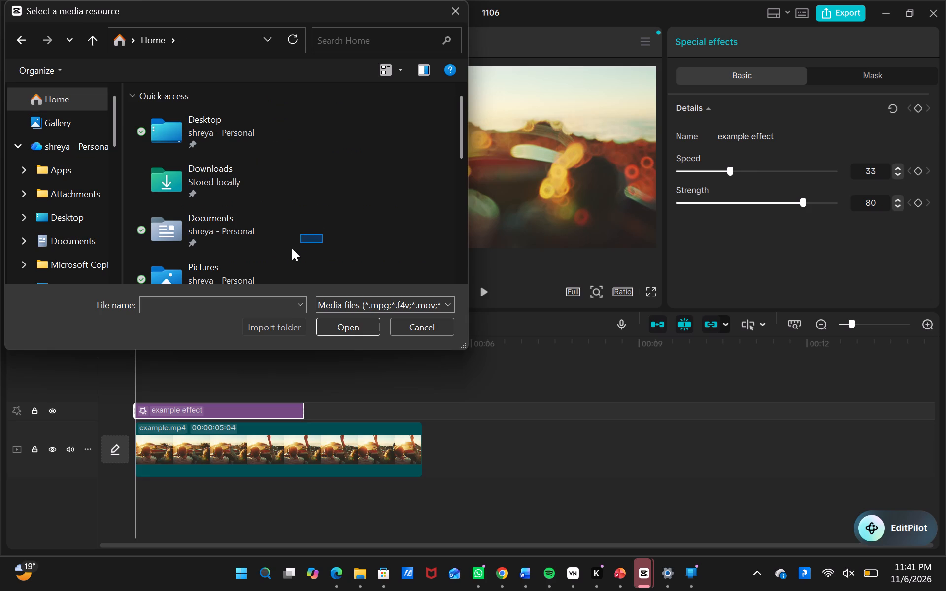
left_click_drag(292, 248, 345, 213)
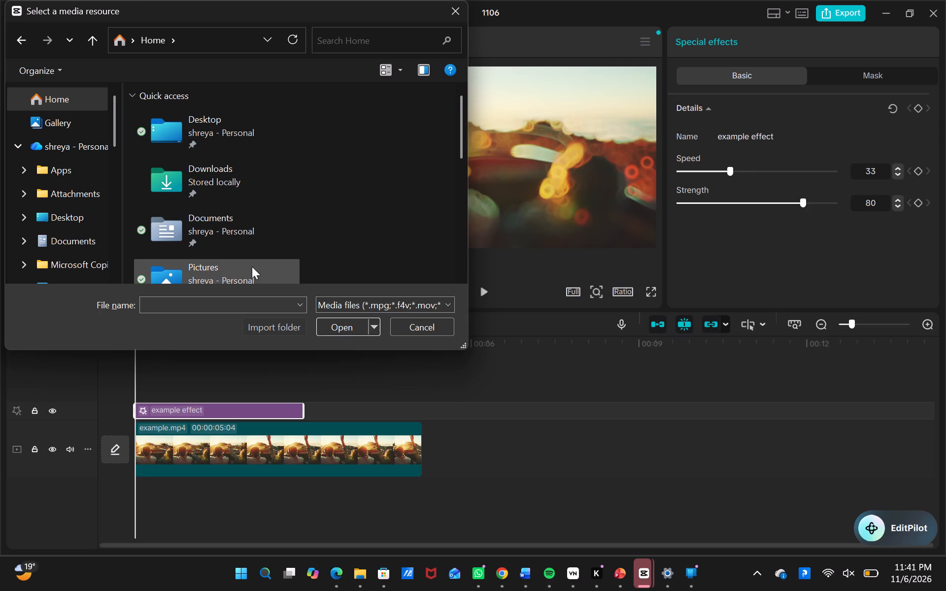
left_click_drag(112, 131, 112, 141)
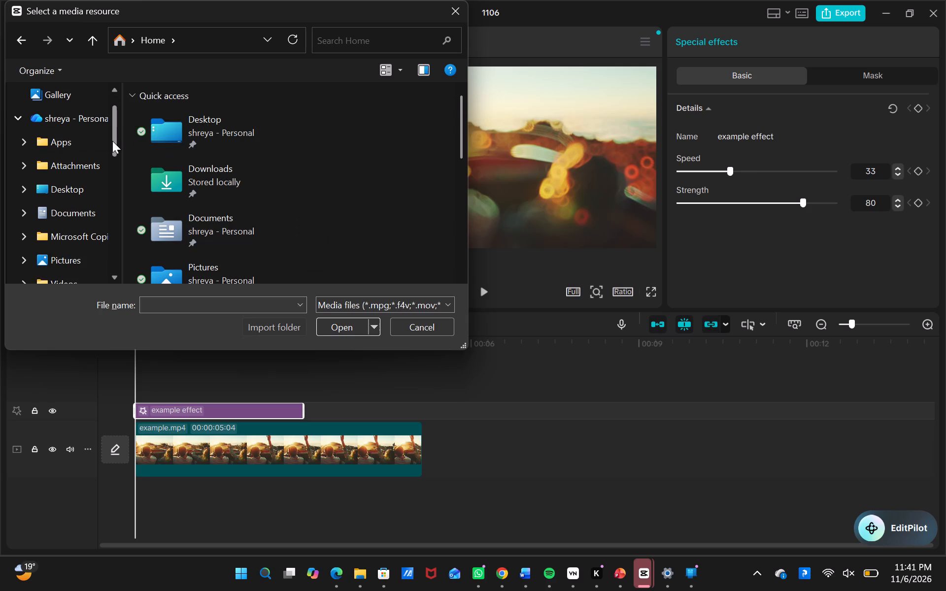
left_click_drag(112, 141, 112, 146)
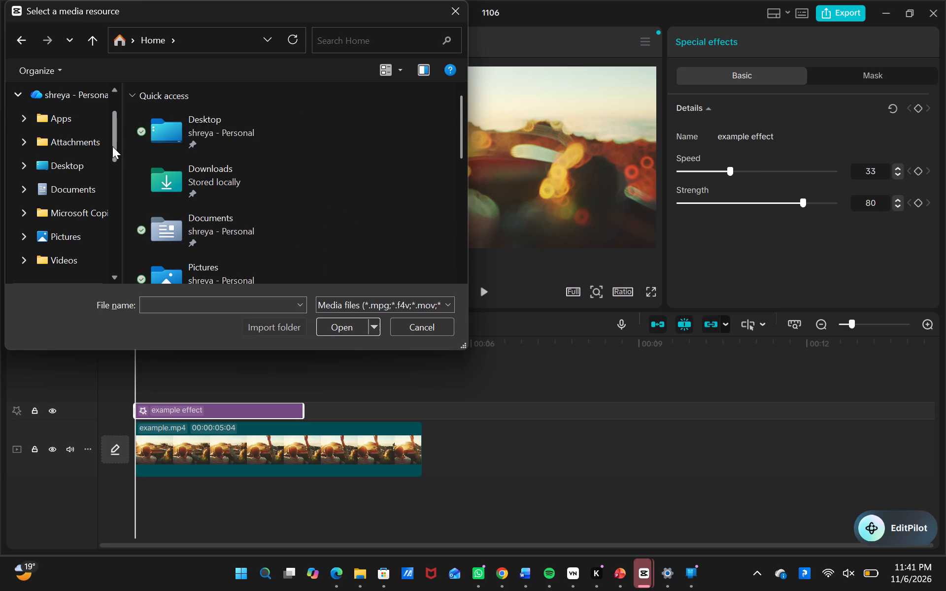
left_click_drag(112, 146, 112, 152)
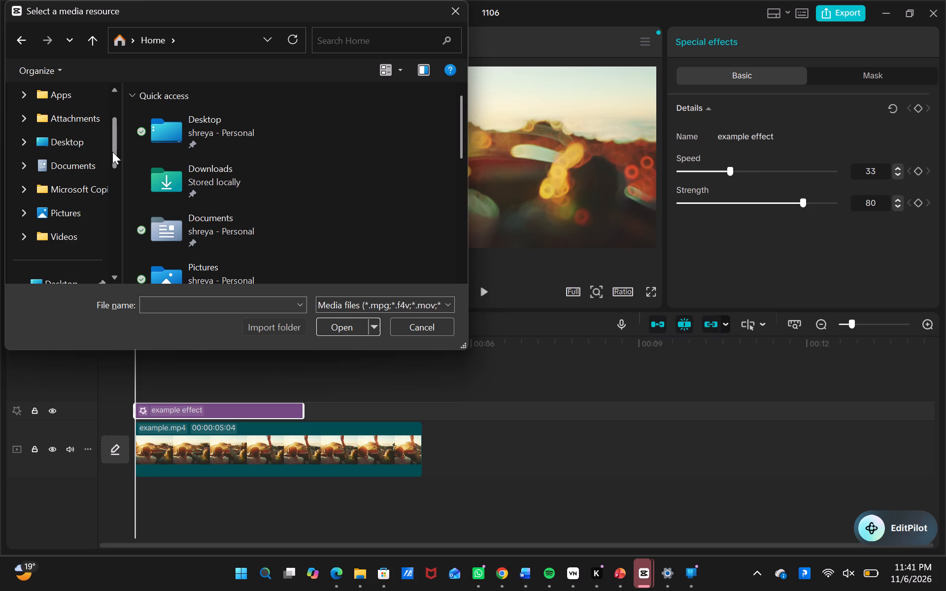
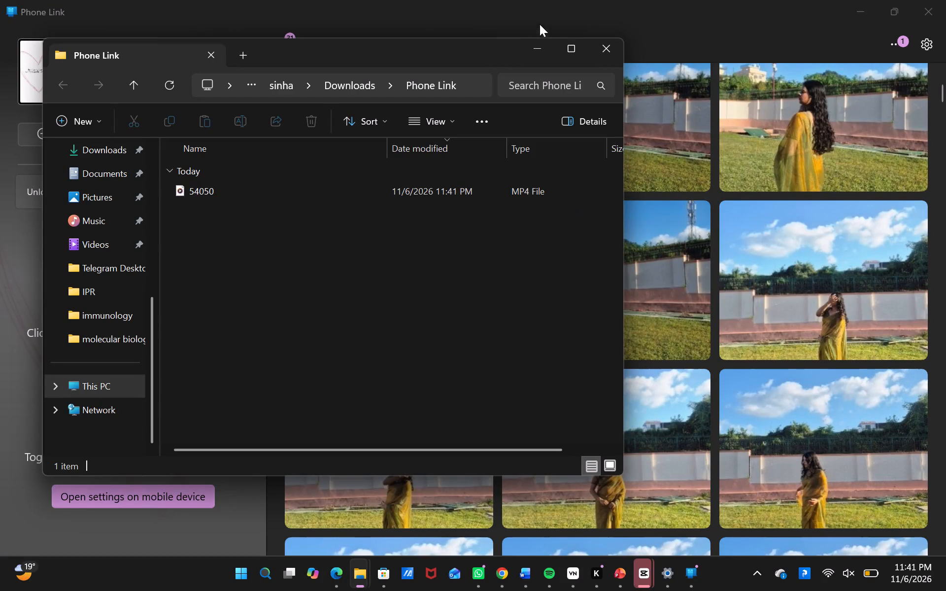
Switch to CapCut and browse This PC, the OS (C:) drive and its Windows folder in the media selection dialog, returning to the drive.
left_click(640, 580)
left_click(555, 501)
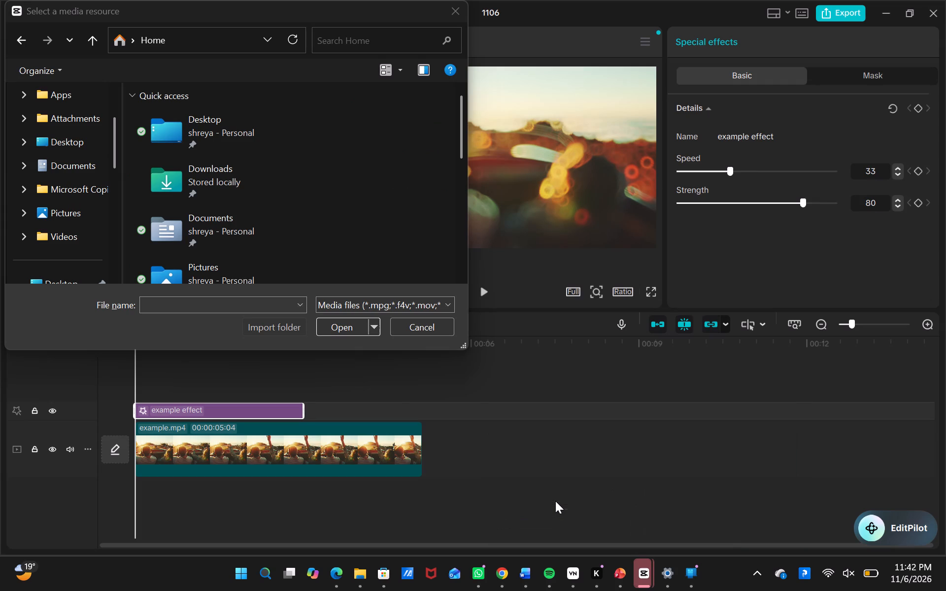
left_click_drag(117, 137, 103, 205)
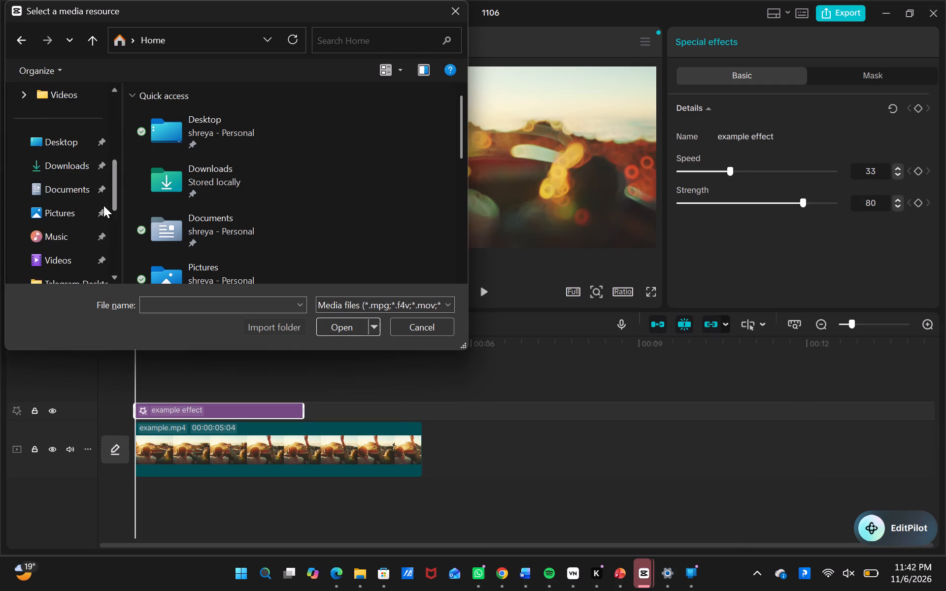
left_click_drag(103, 205, 103, 265)
left_click(82, 207)
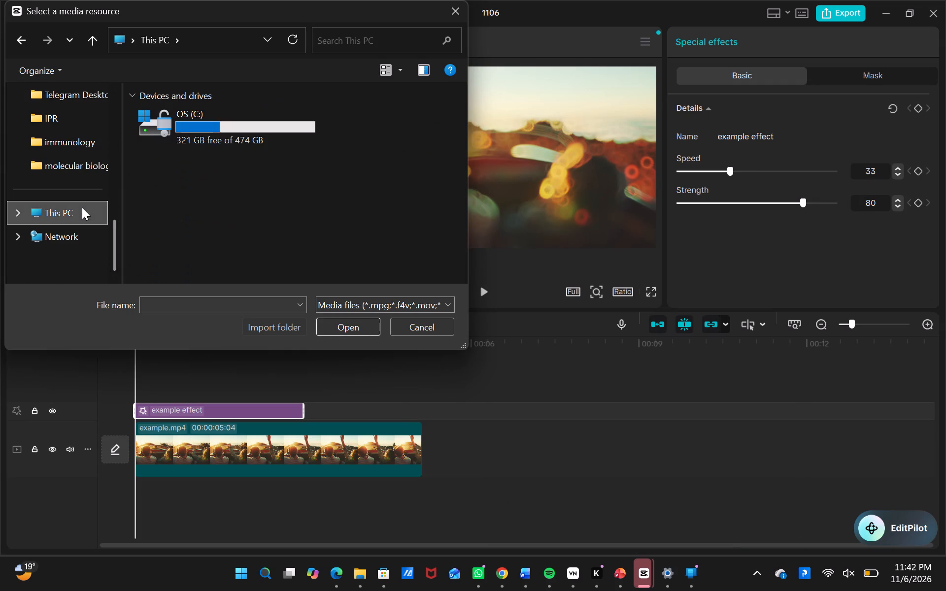
double_click(253, 127)
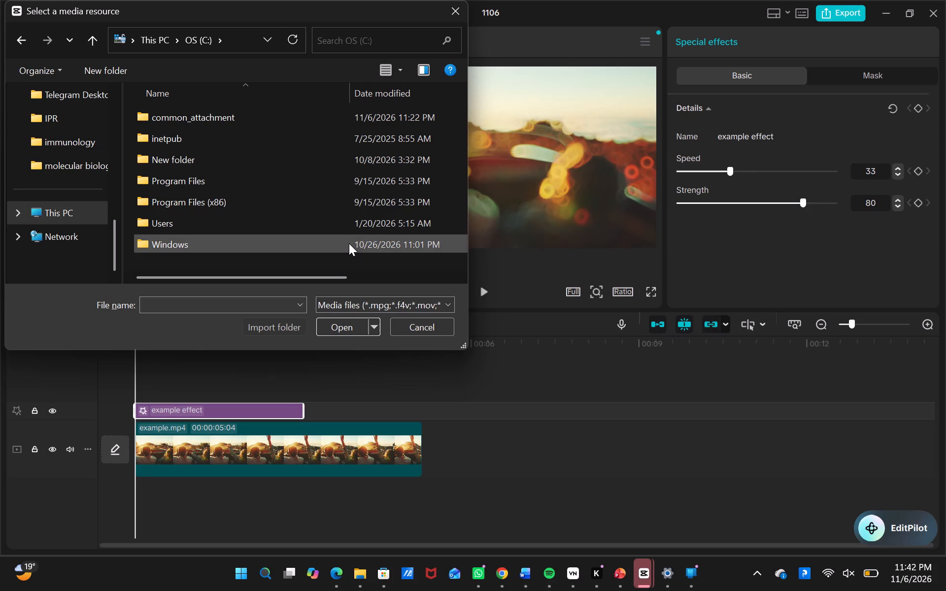
double_click(304, 237)
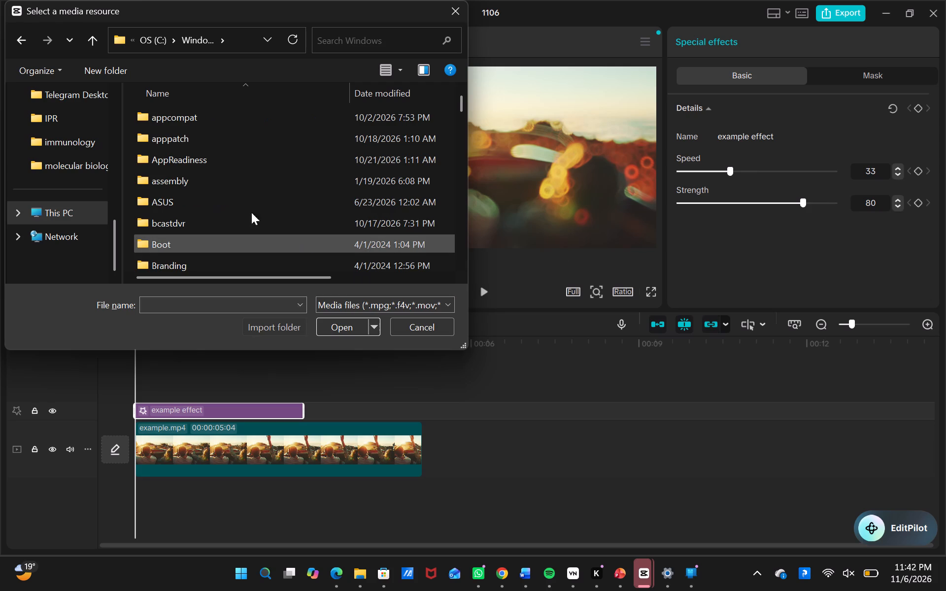
left_click(26, 34)
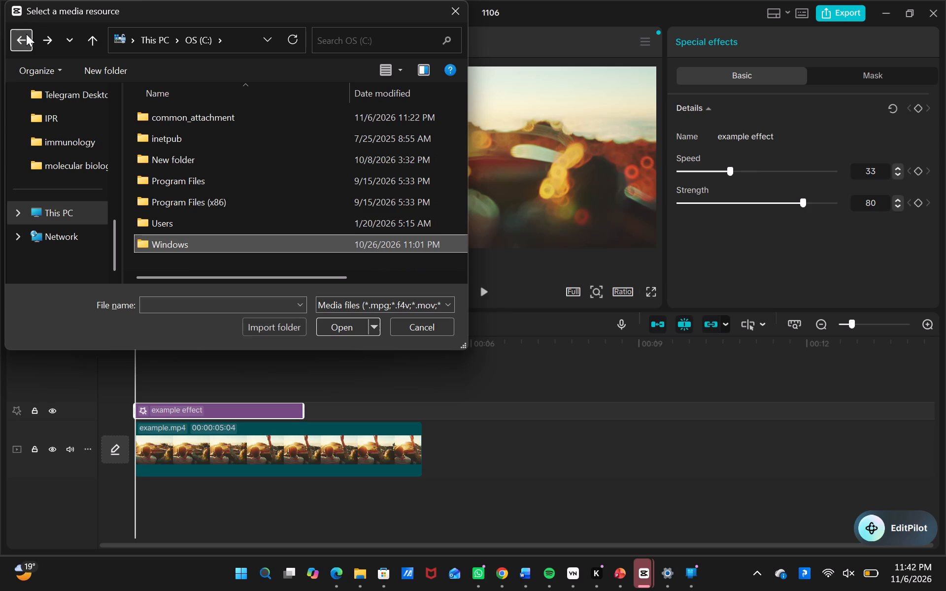
Show the OS (C:) drive's folders as Tiles in the media selection dialog.
left_click(404, 71)
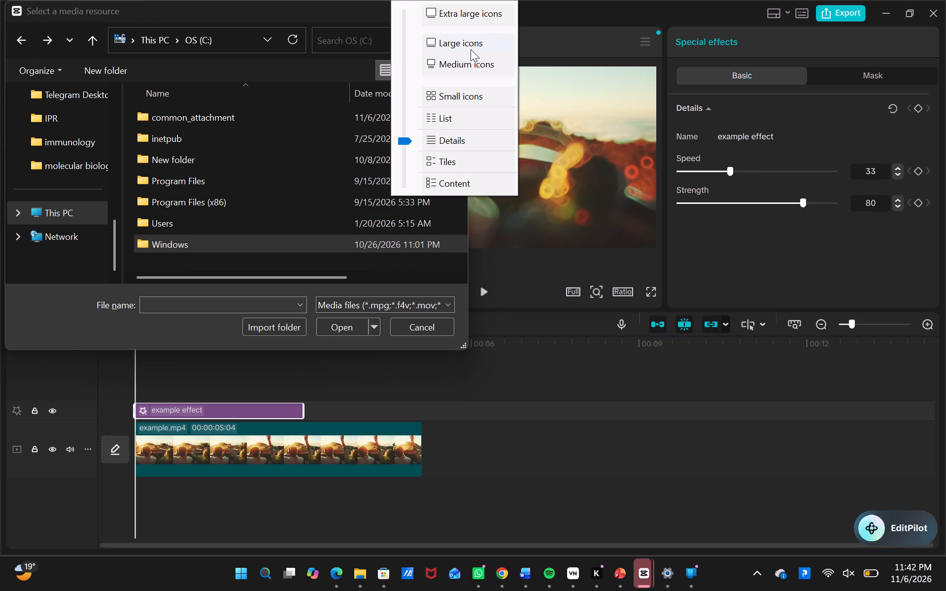
left_click(473, 168)
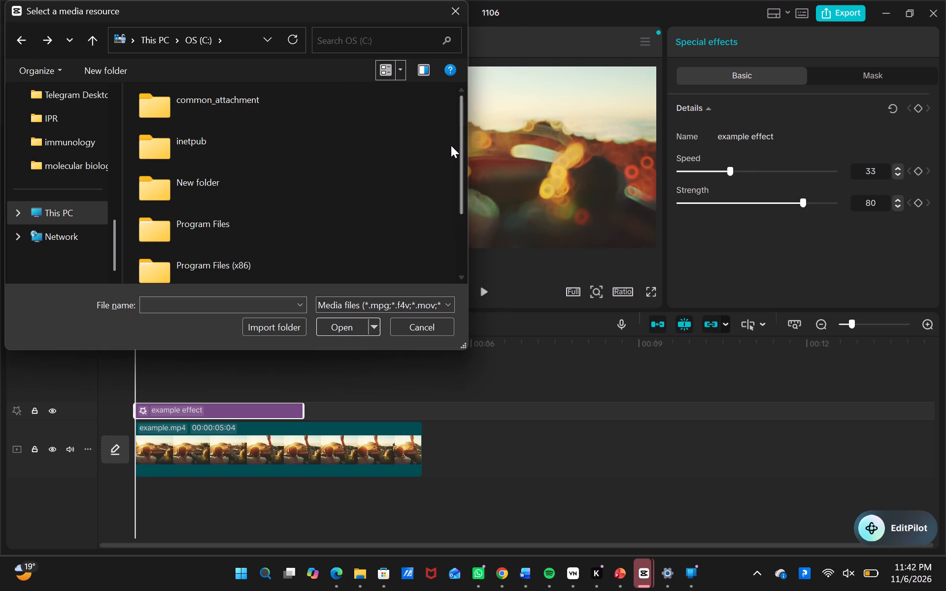
Open the Windows folder on the OS (C:) drive and look through its contents for the phone media.
left_click_drag(459, 147, 486, 263)
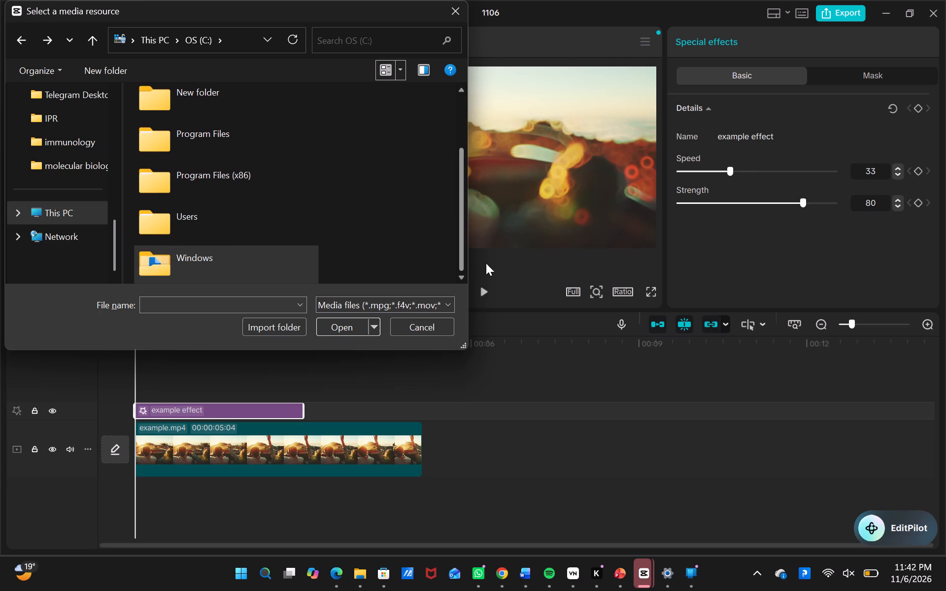
left_click_drag(486, 263, 483, 292)
double_click(290, 265)
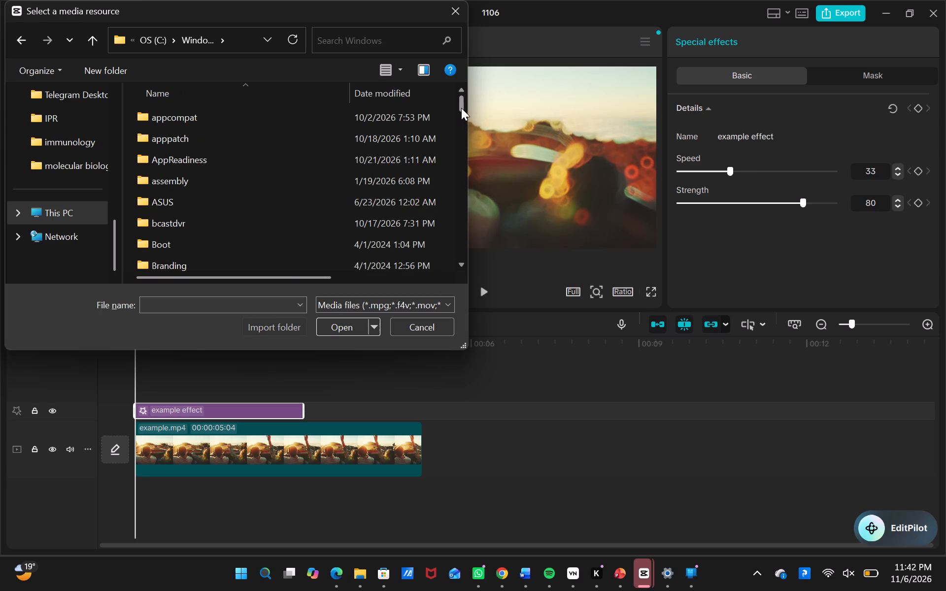
left_click_drag(461, 107, 461, 135)
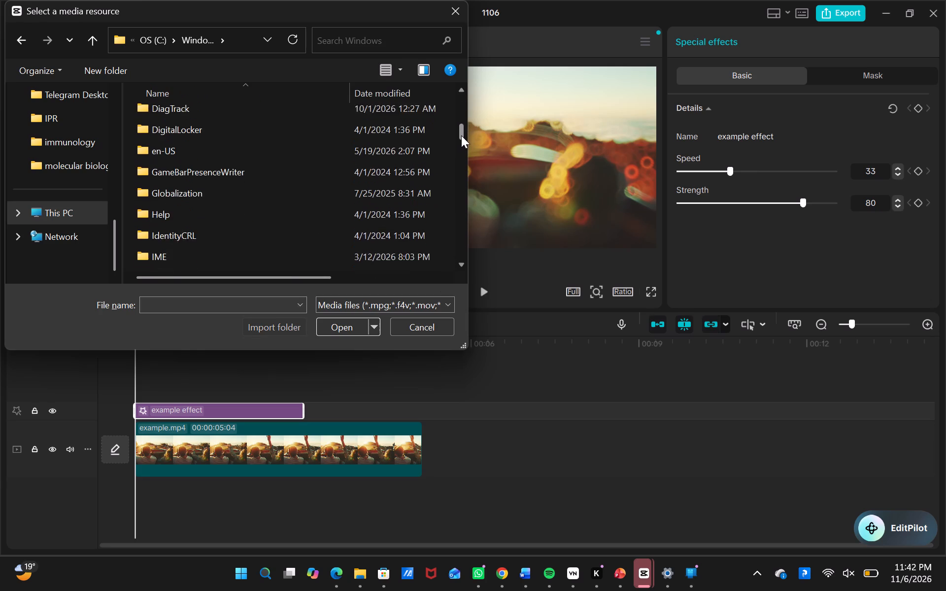
left_click_drag(461, 135, 461, 158)
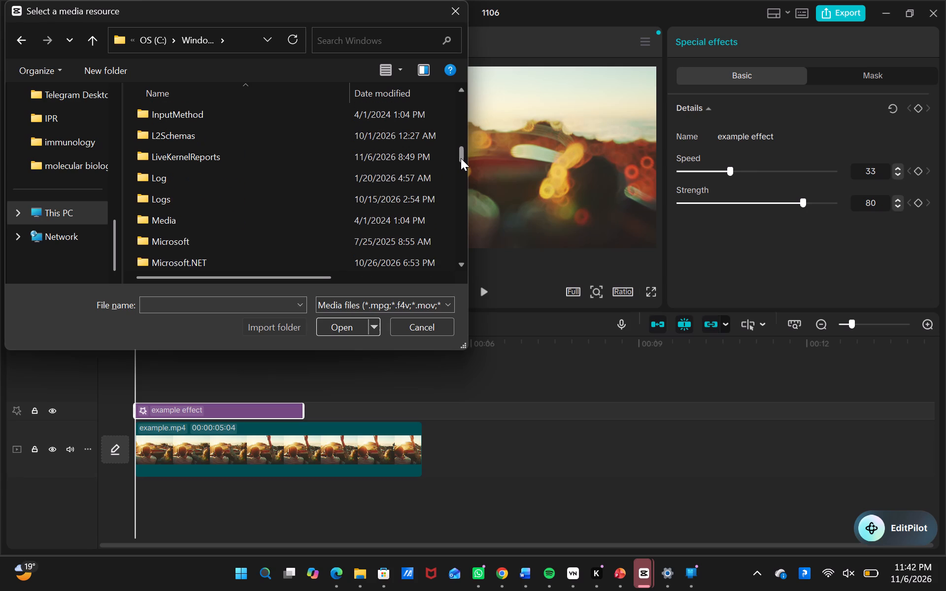
left_click_drag(461, 158, 461, 180)
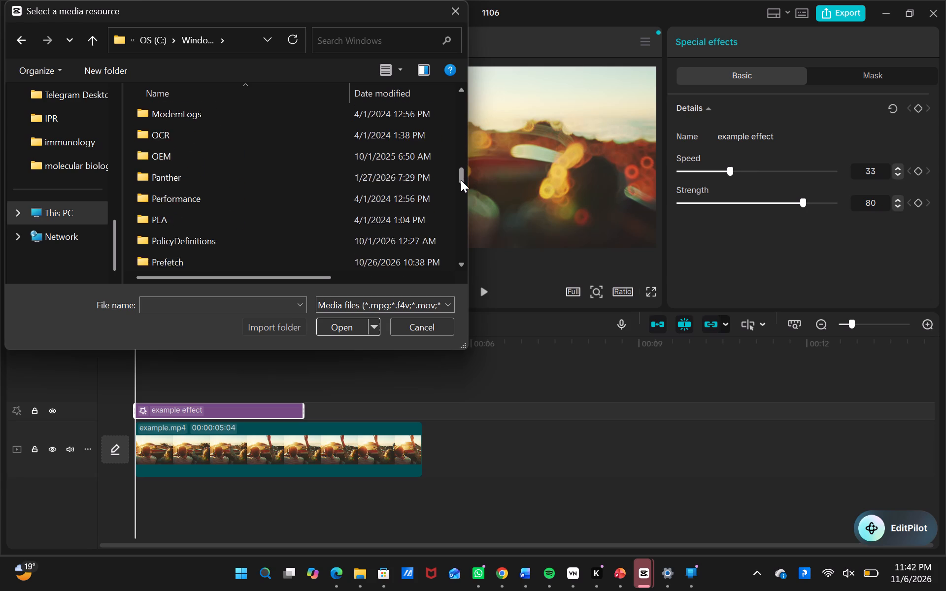
left_click_drag(461, 180, 462, 207)
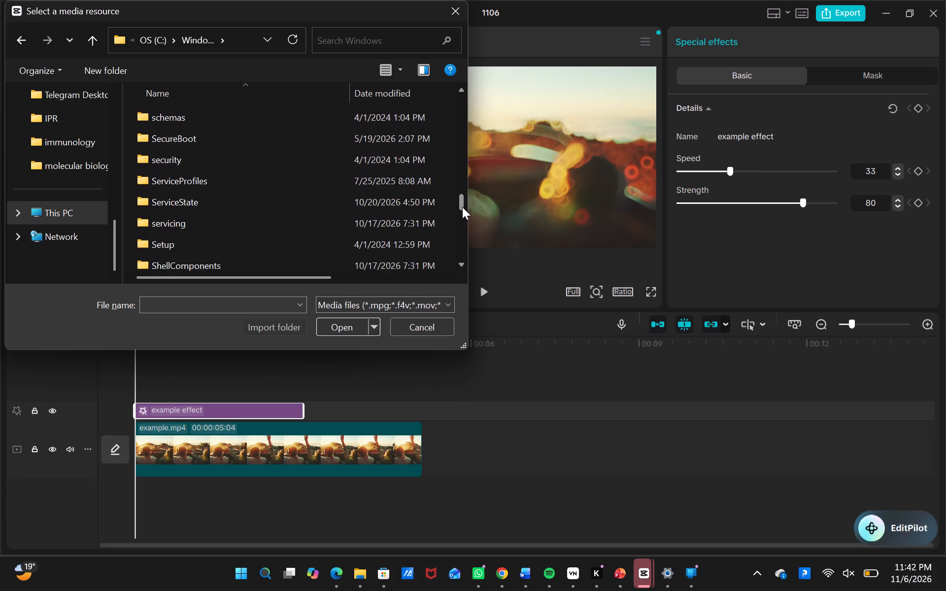
left_click_drag(462, 207, 455, 348)
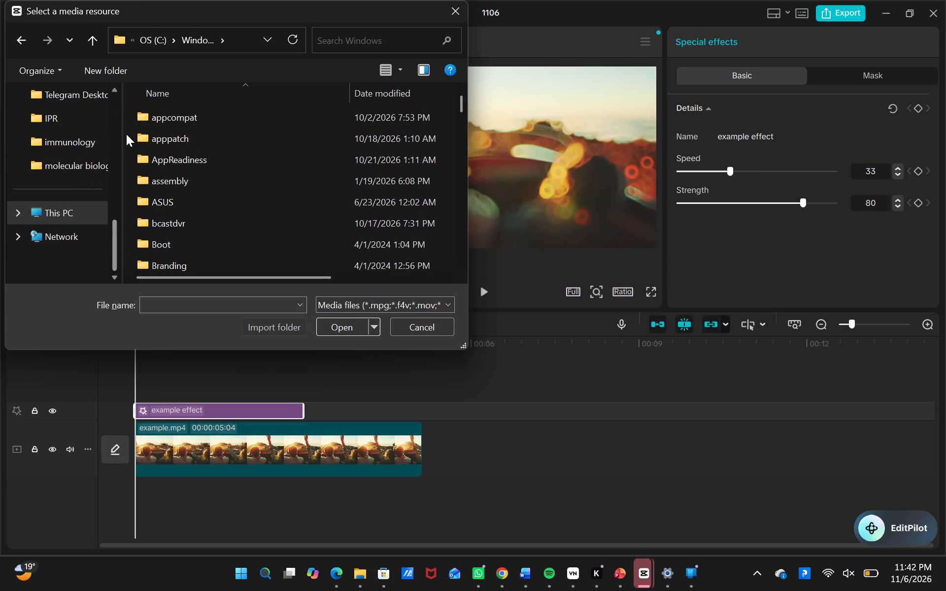
Check the Gallery for the phone media and go back to the Home location.
left_click_drag(113, 251, 116, 112)
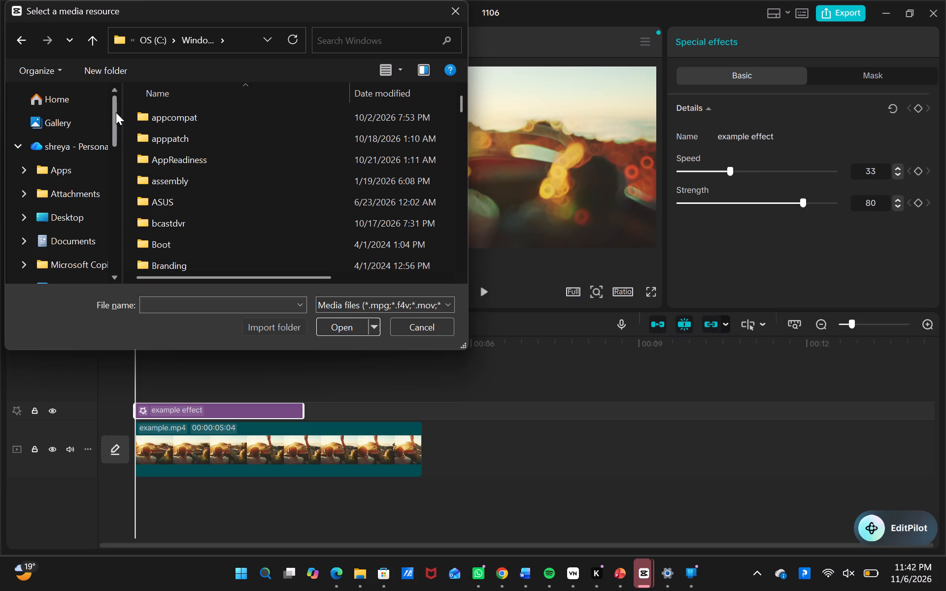
left_click(87, 115)
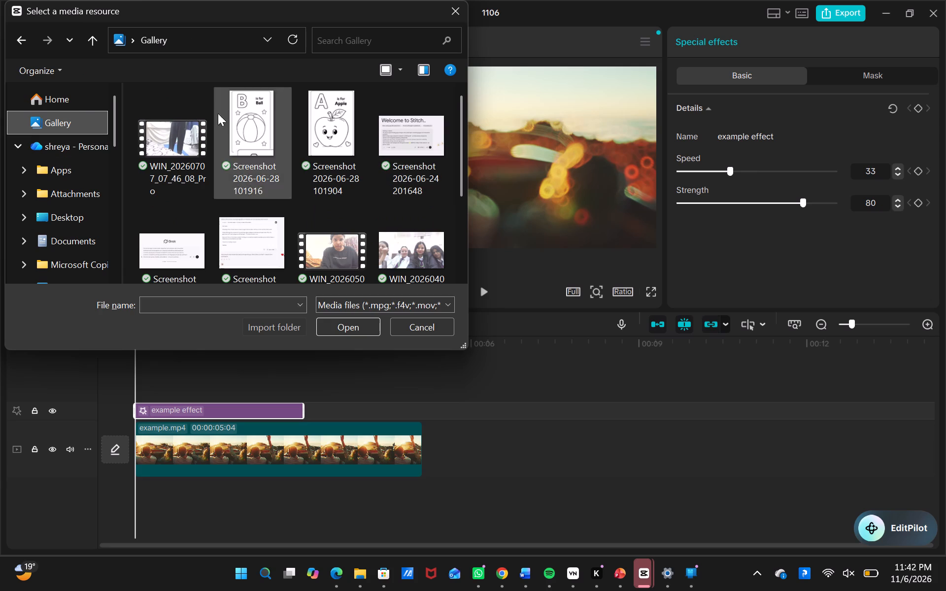
left_click(81, 108)
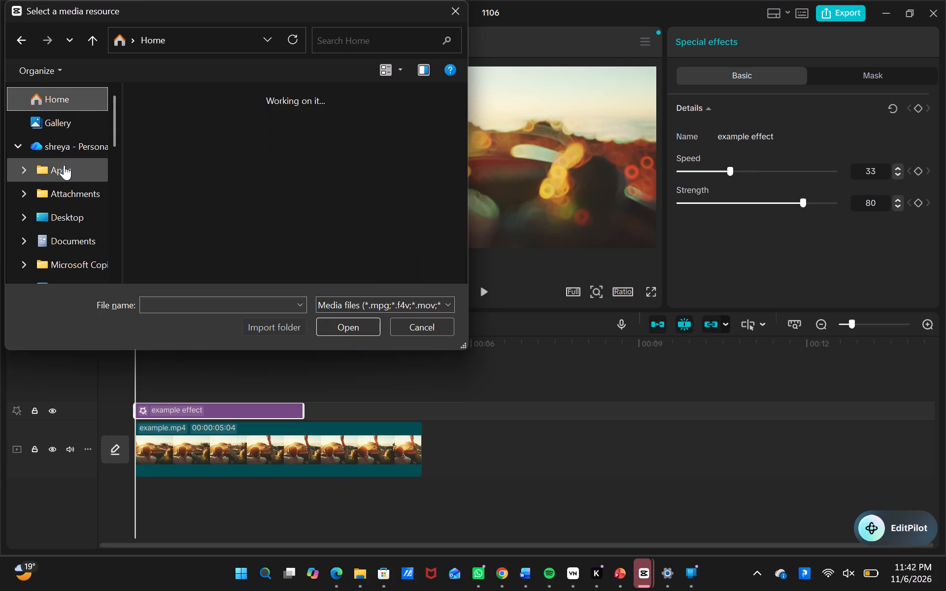
Search the personal OneDrive's Videos > Clipchamp folder for the media, checking Exports in Video Project 3, and return to Clipchamp.
double_click(70, 139)
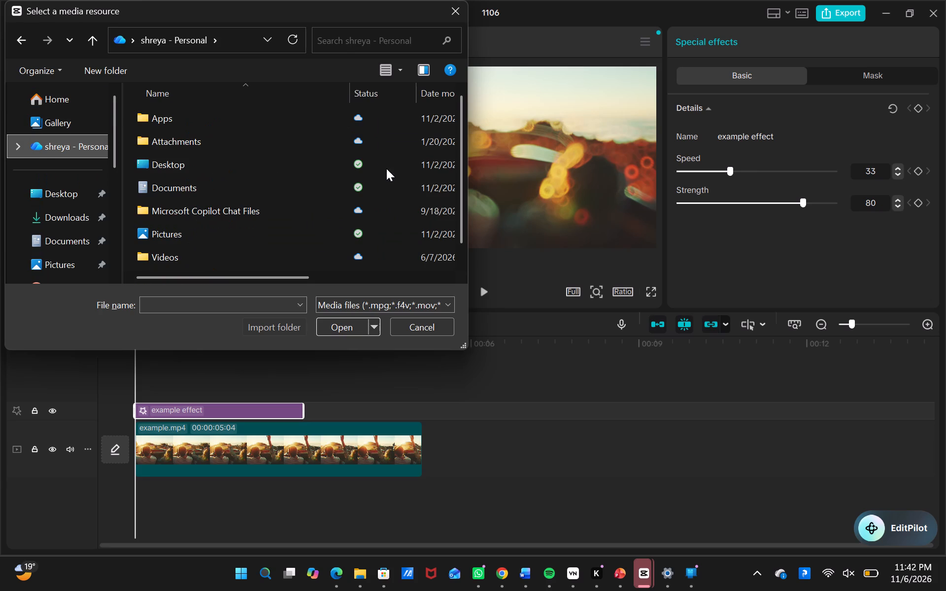
double_click(307, 248)
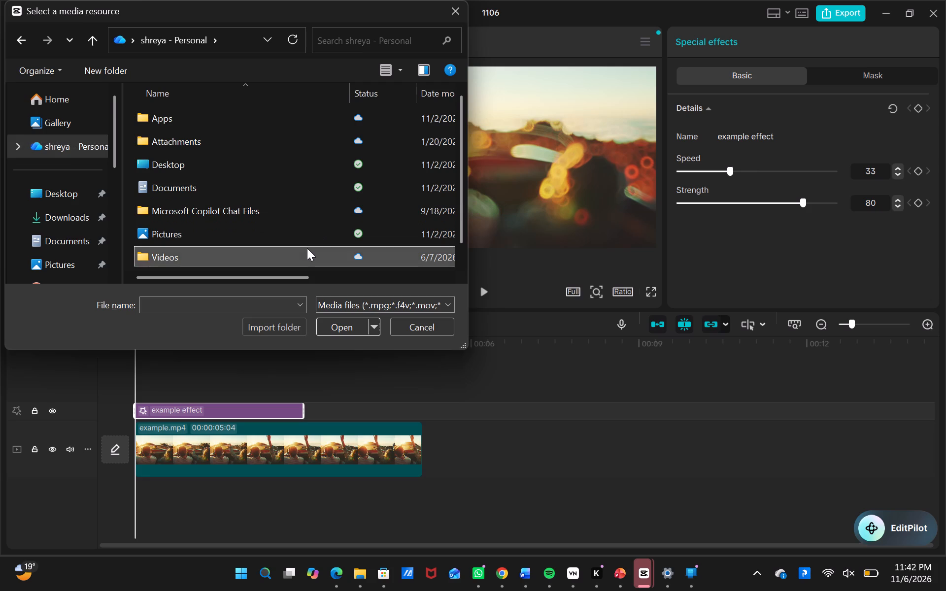
double_click(308, 118)
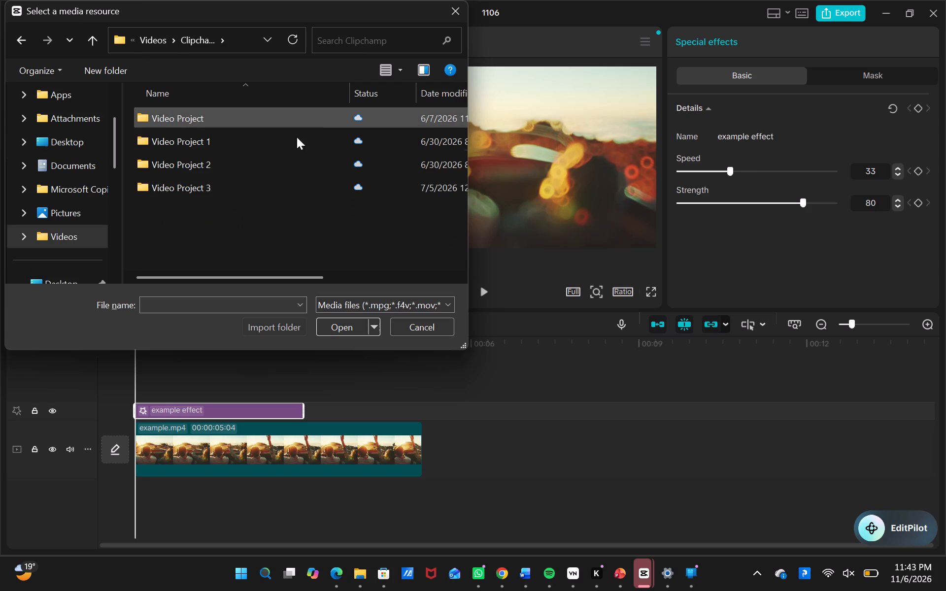
double_click(265, 185)
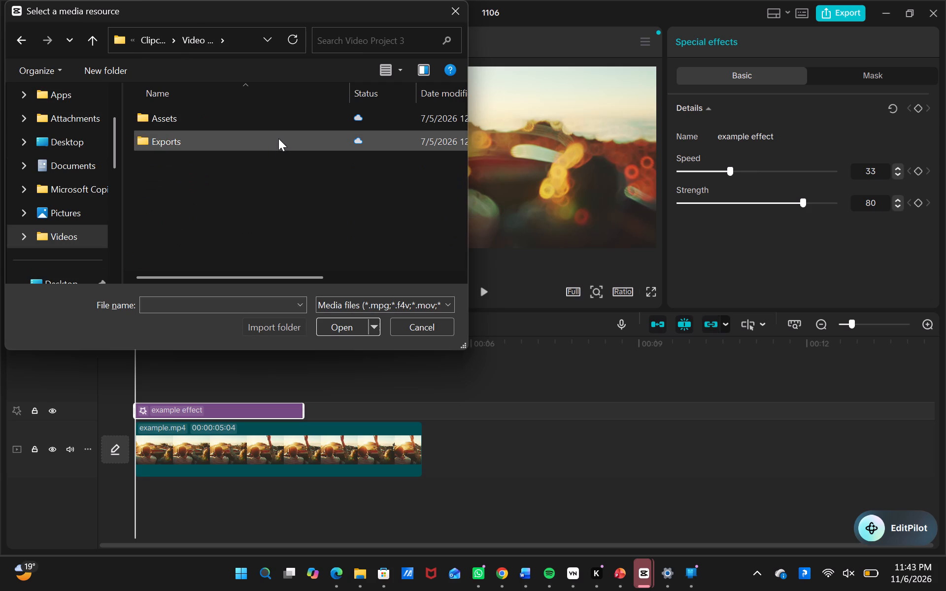
double_click(279, 136)
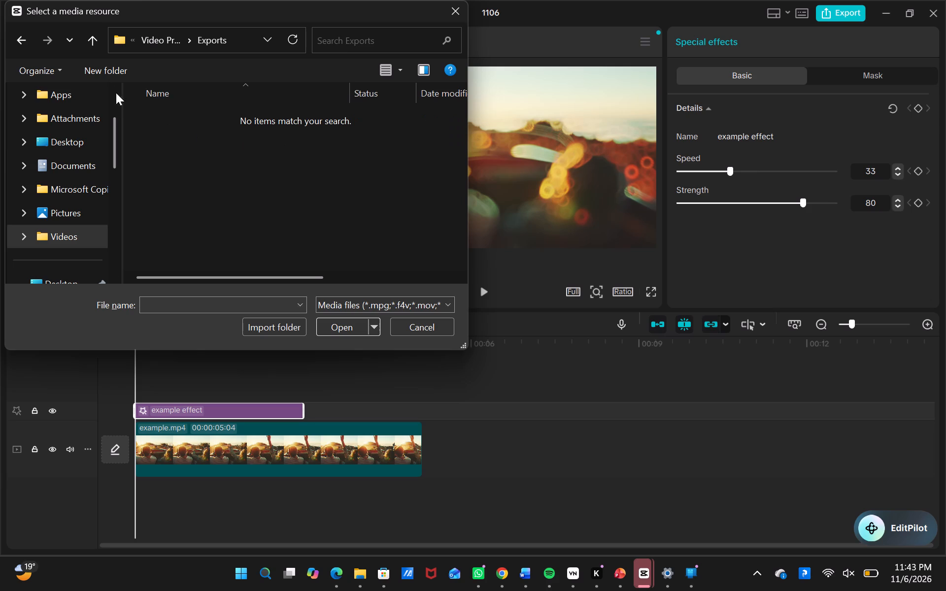
left_click(19, 33)
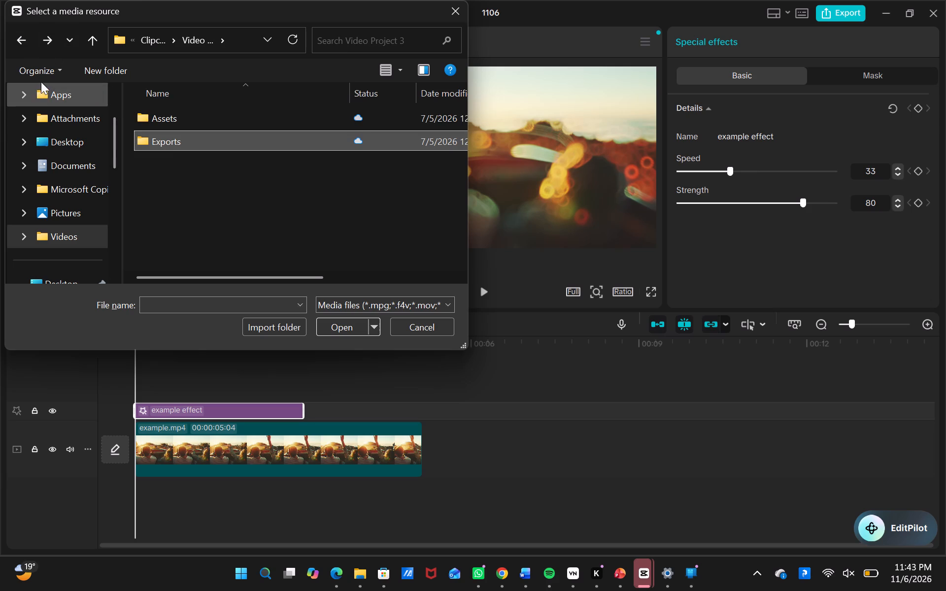
left_click(29, 42)
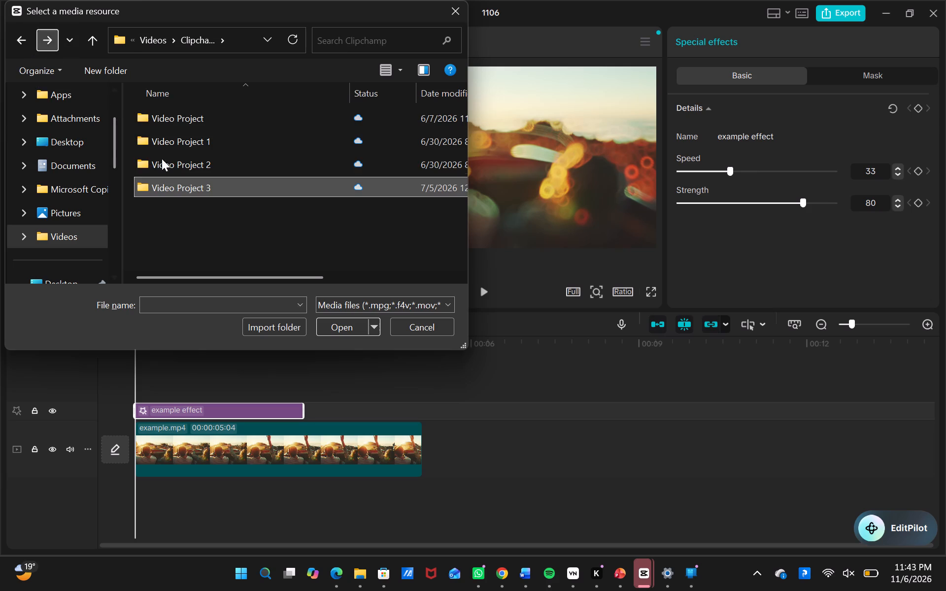
Check the OneDrive Pictures folder and the Assets and Exports folders of Clipchamp's Video Project for the media.
double_click(92, 208)
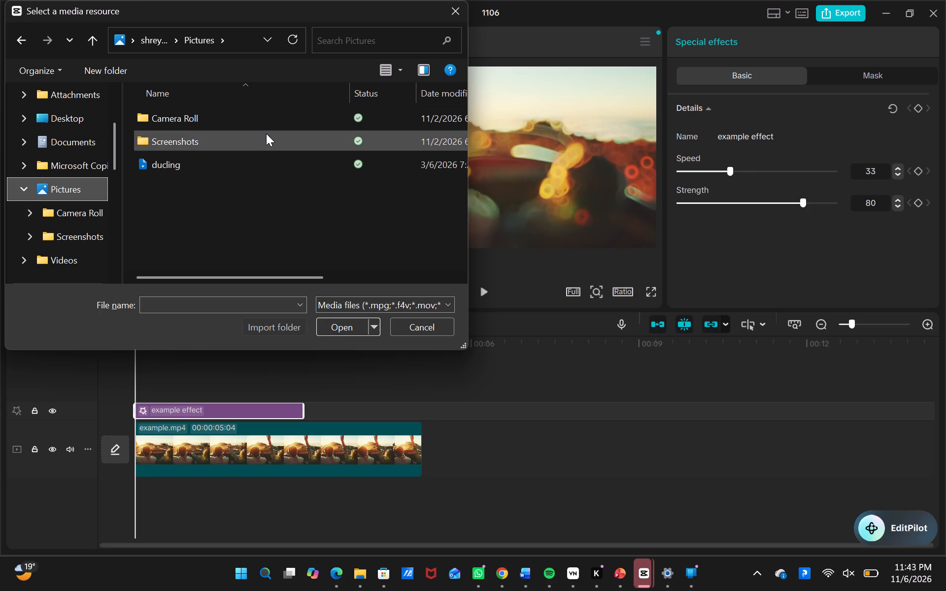
double_click(66, 250)
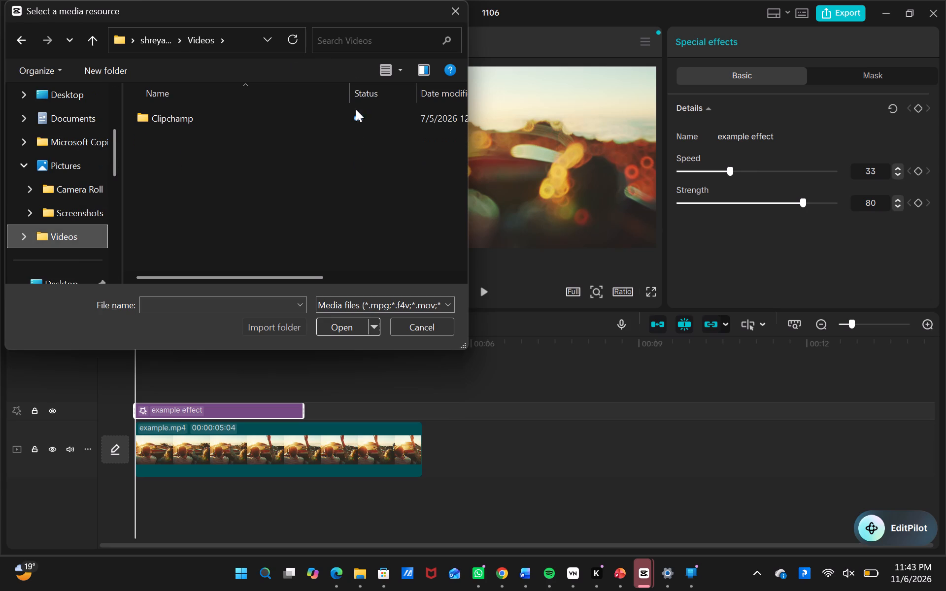
double_click(352, 111)
double_click(352, 111)
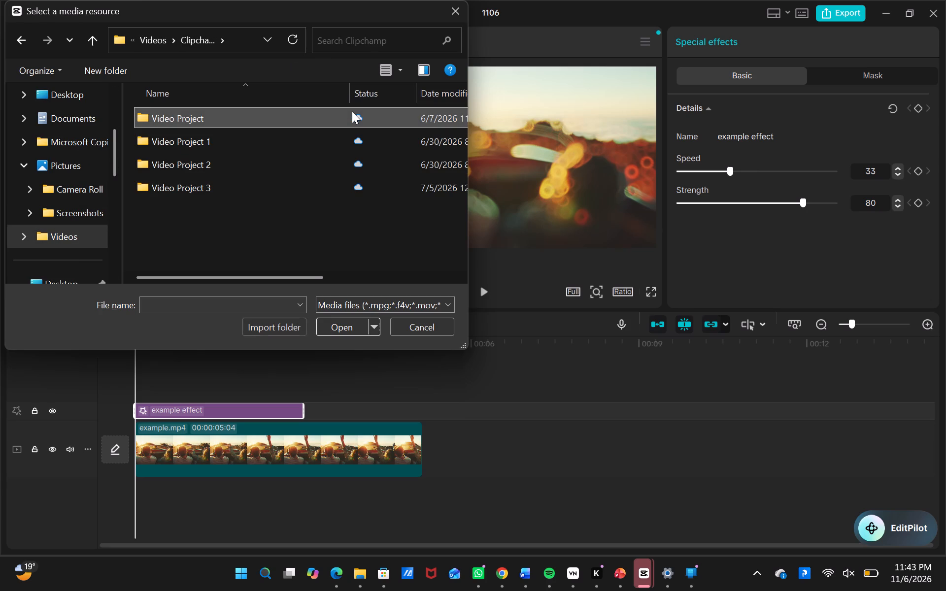
double_click(287, 113)
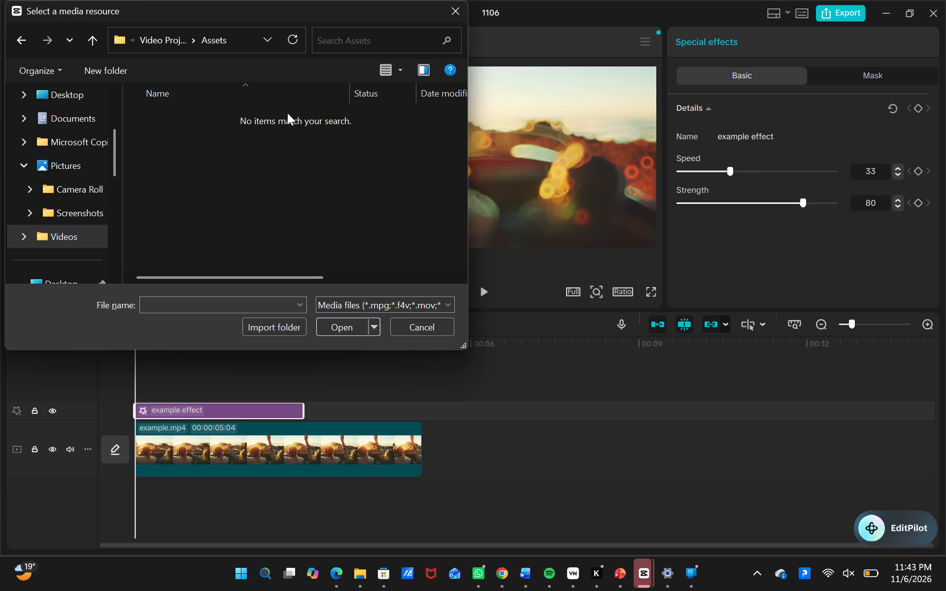
left_click(14, 40)
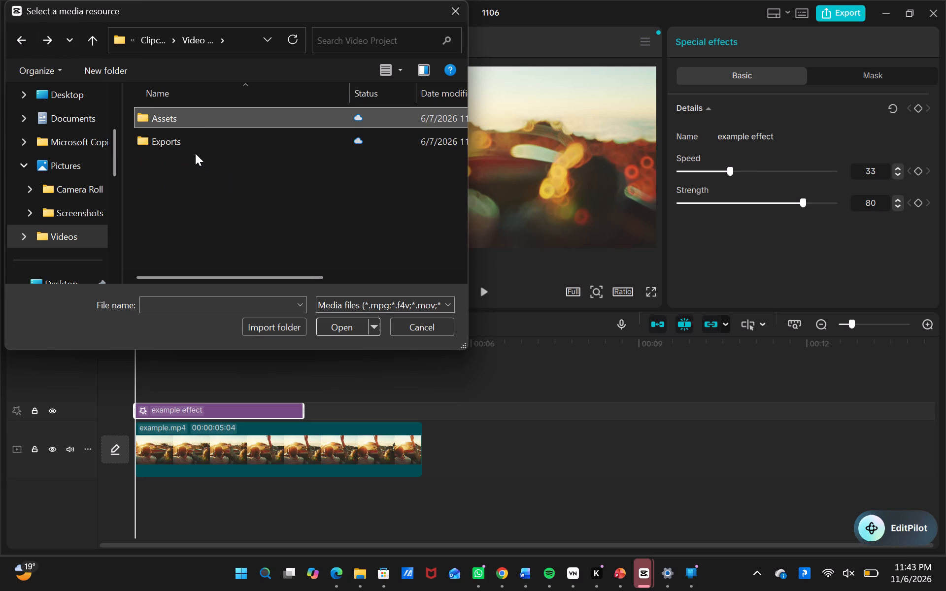
double_click(194, 150)
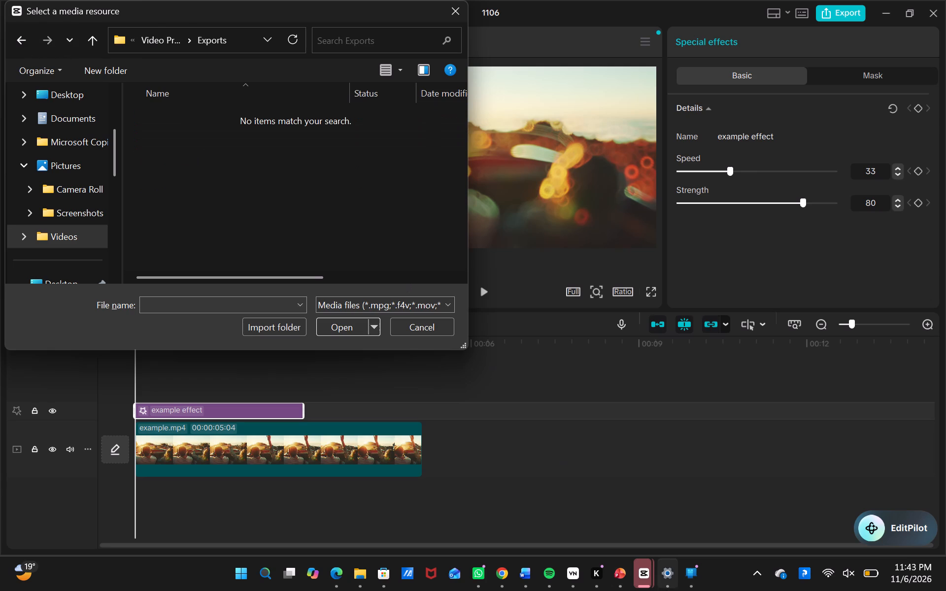
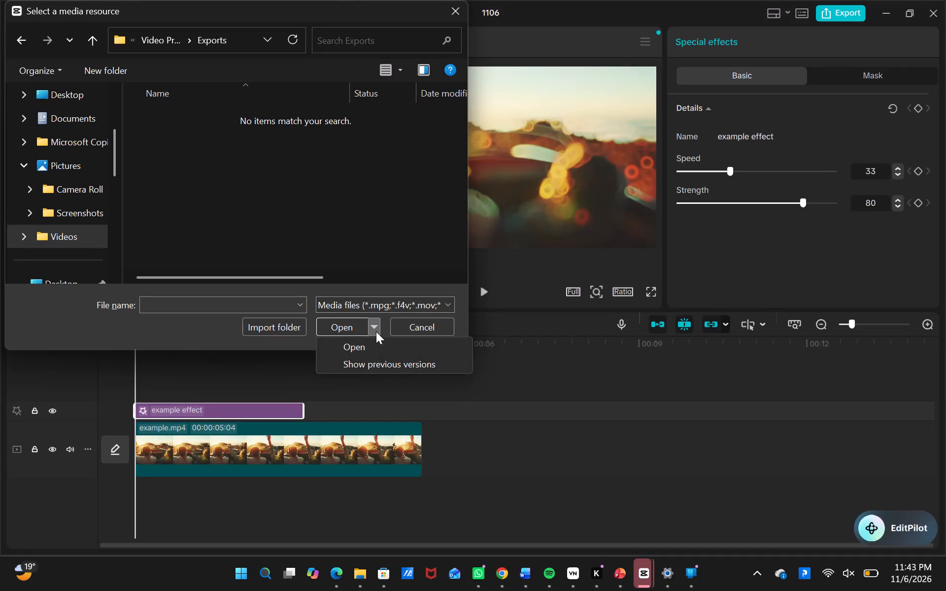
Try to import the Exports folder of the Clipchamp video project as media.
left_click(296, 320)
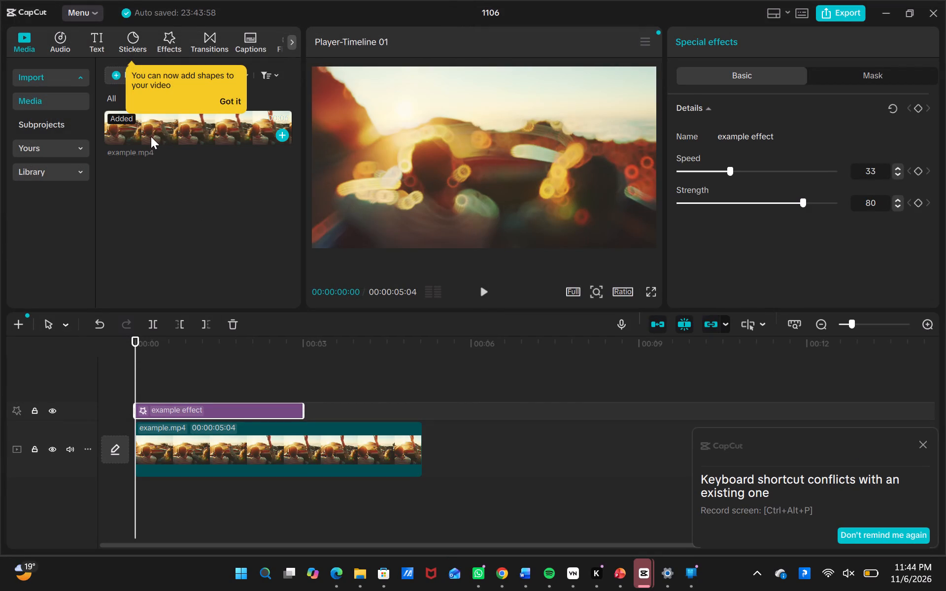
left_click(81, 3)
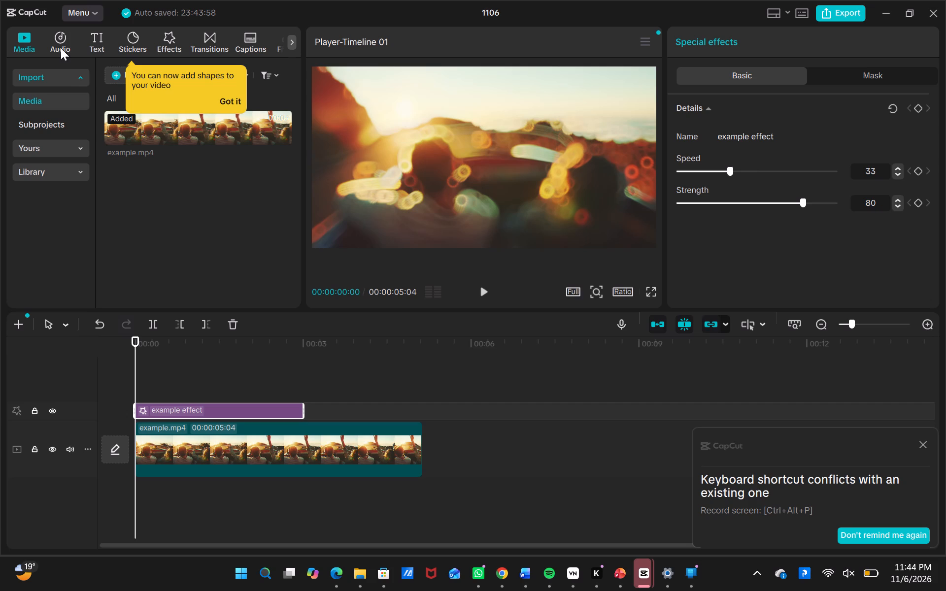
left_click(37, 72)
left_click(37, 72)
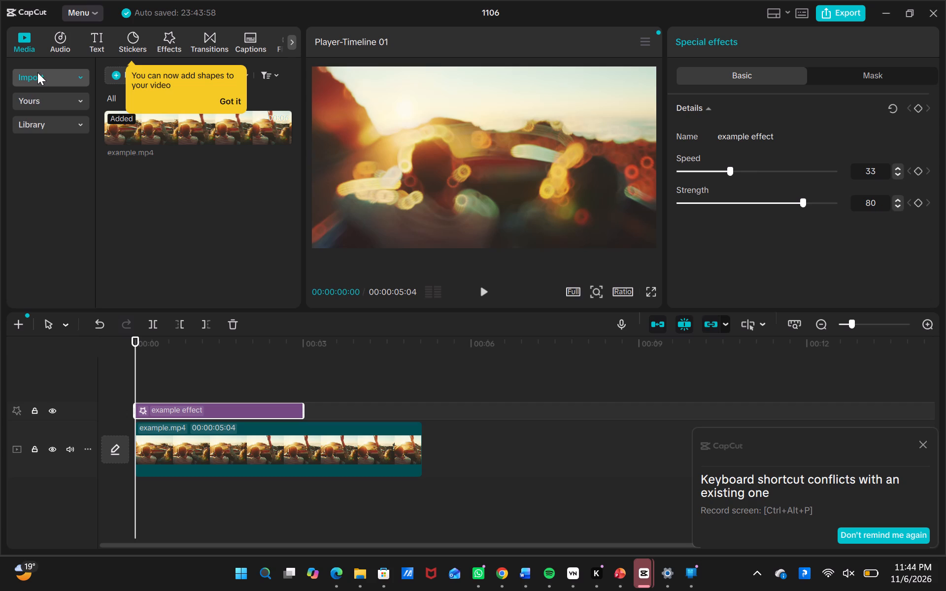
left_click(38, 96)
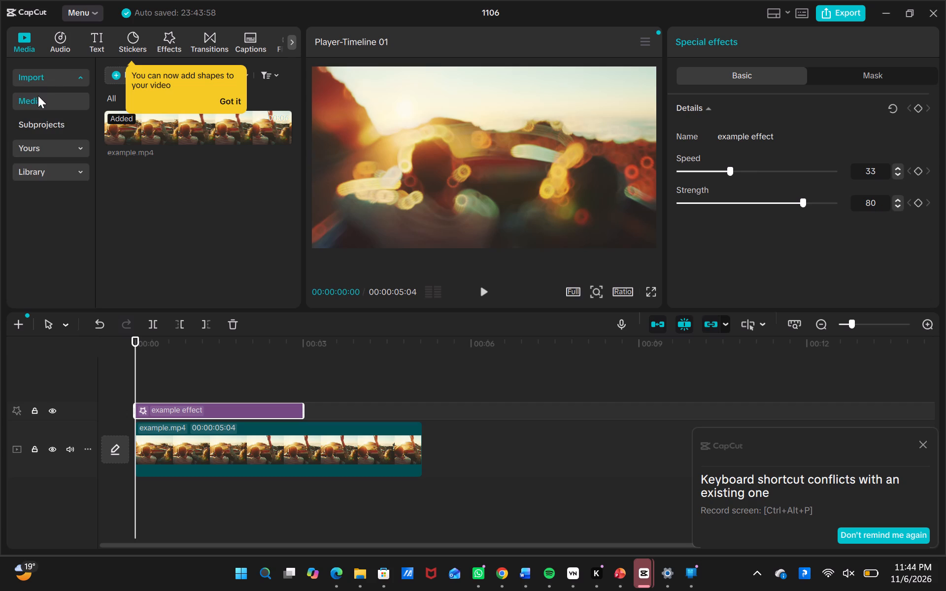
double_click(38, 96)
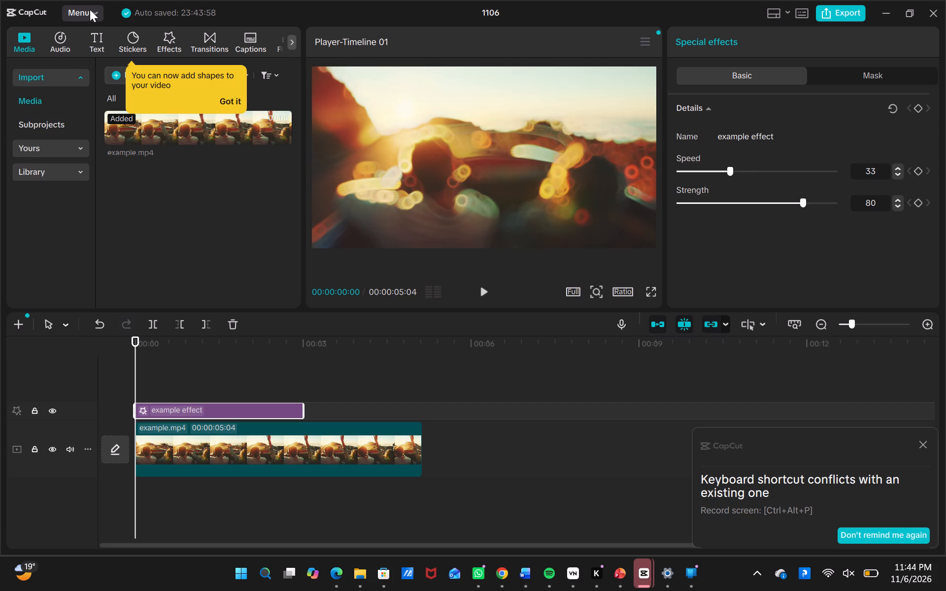
Import the 54050.mp4 video into the project from the Phone Link folder in Downloads.
left_click(90, 9)
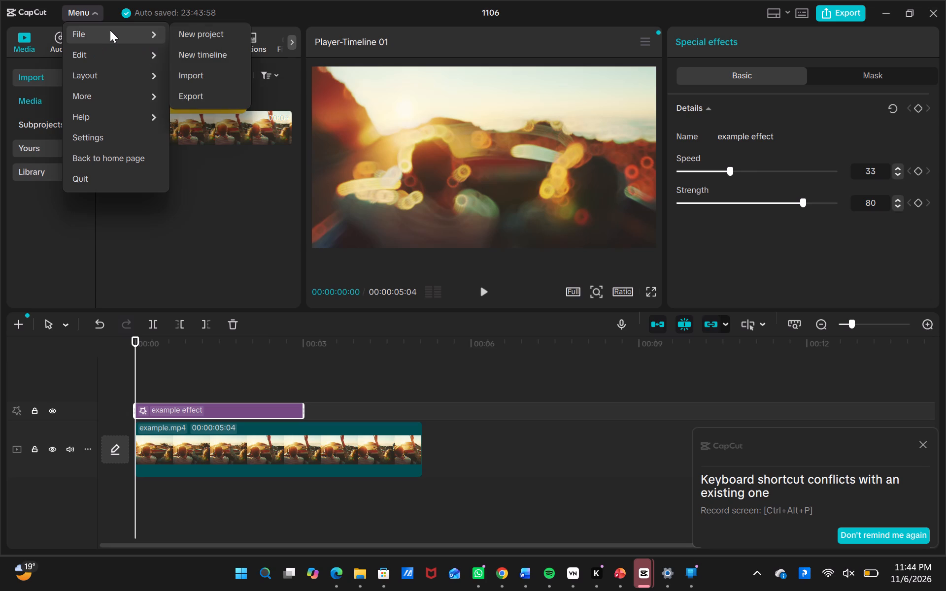
left_click(110, 30)
left_click(202, 75)
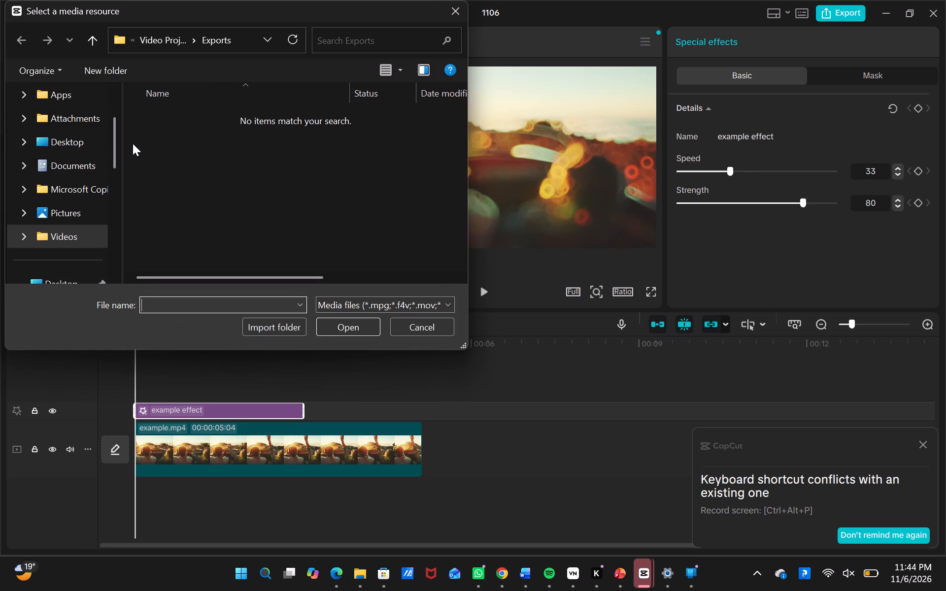
left_click_drag(116, 143, 118, 169)
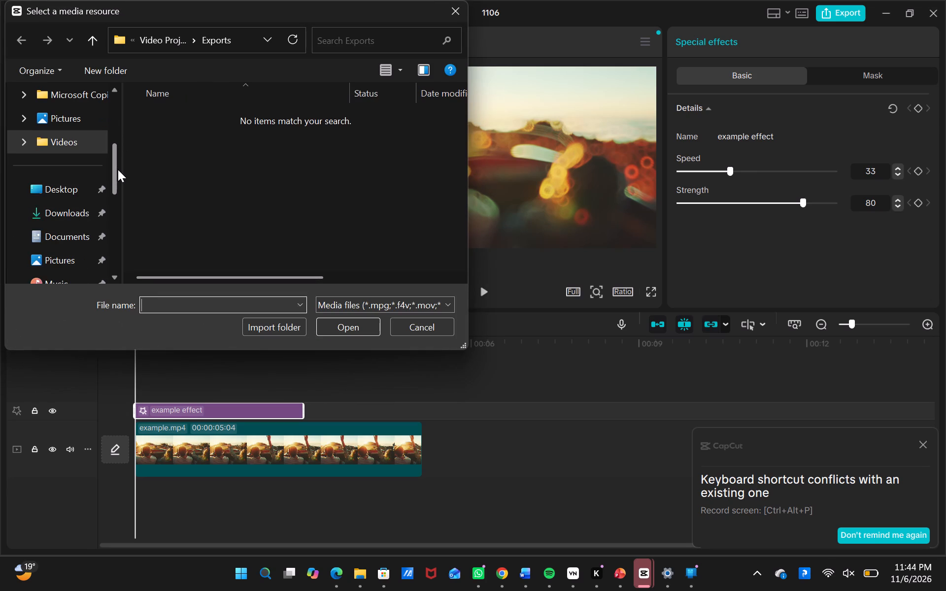
left_click_drag(118, 169, 116, 179)
double_click(77, 180)
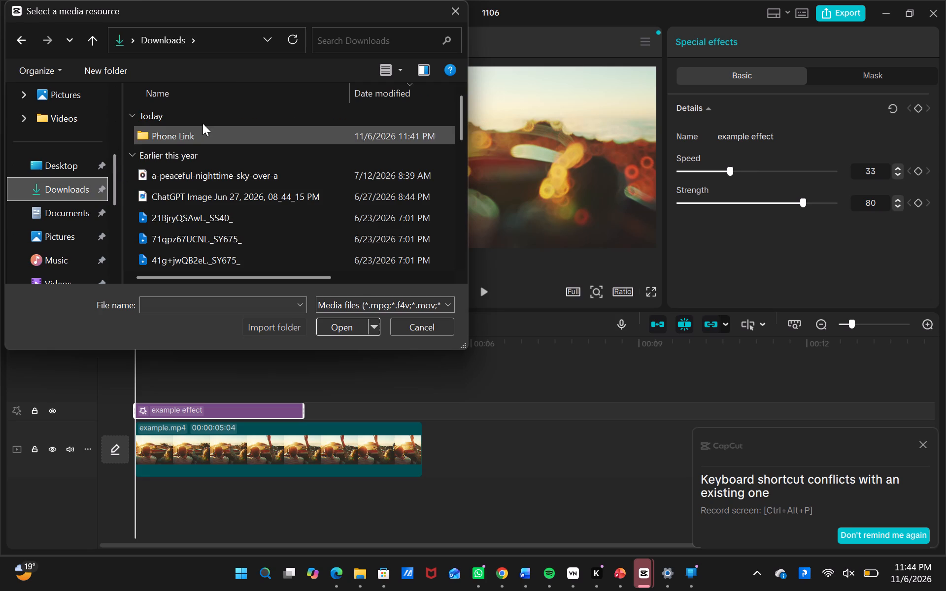
double_click(203, 142)
double_click(203, 142)
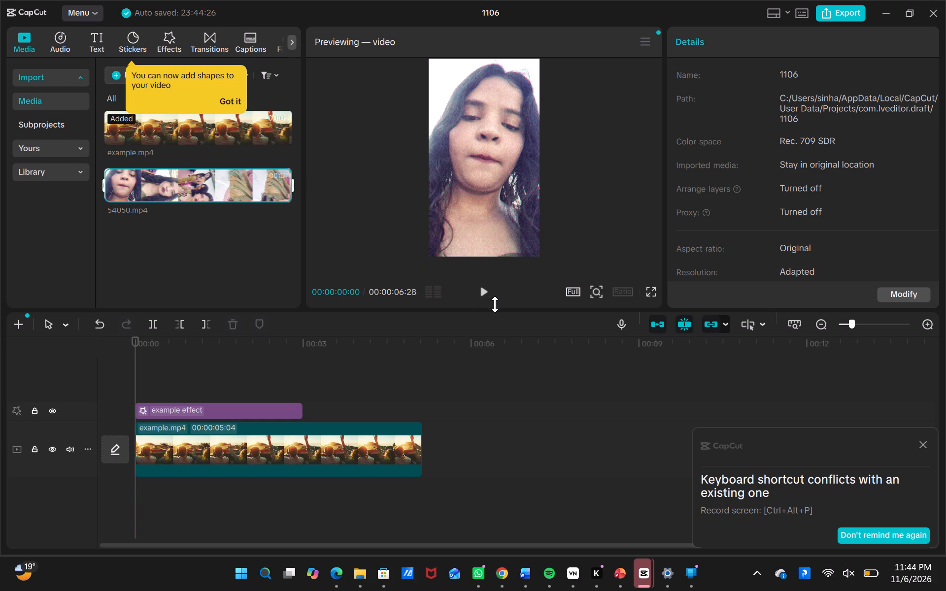
Preview 54050.mp4 and replace the example.mp4 clip on the timeline with it, using the original video effect, and dismiss the shortcut conflict notice.
left_click(481, 294)
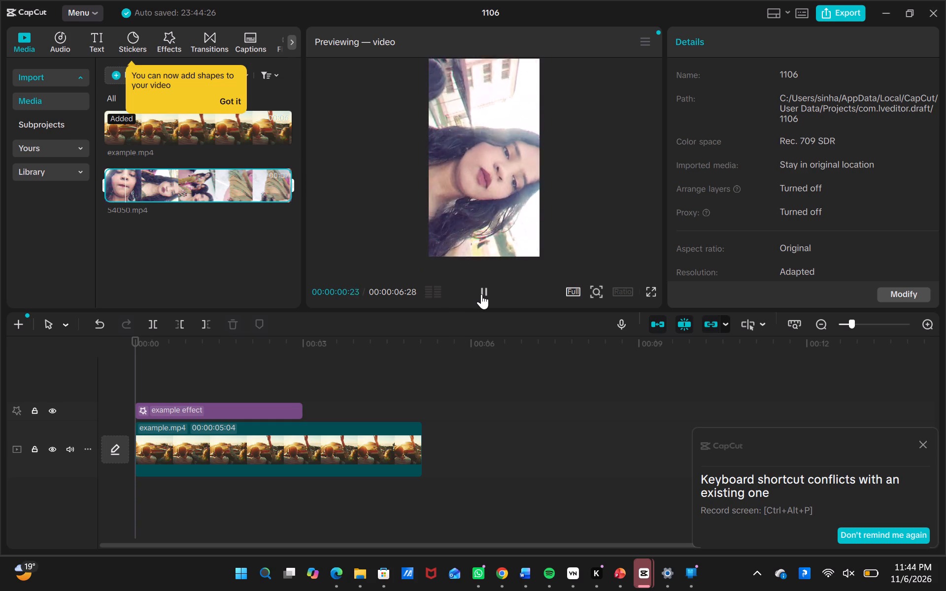
left_click(261, 405)
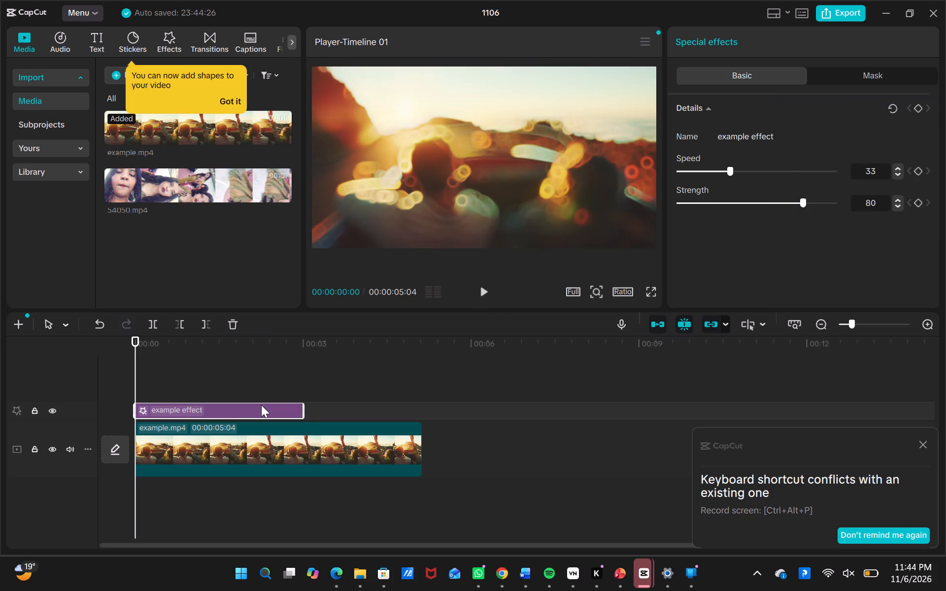
left_click(921, 441)
left_click(921, 441)
double_click(256, 178)
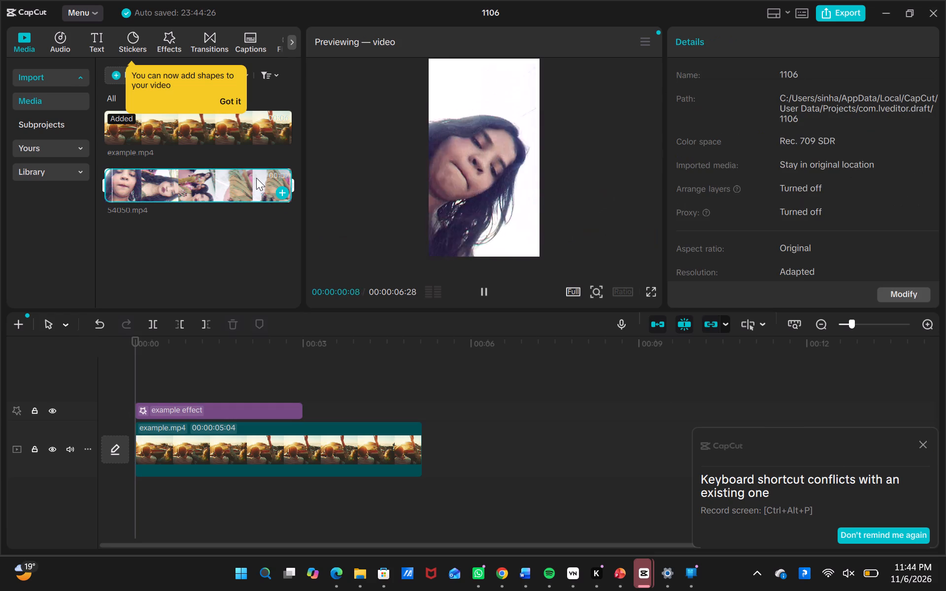
left_click_drag(207, 188, 214, 201)
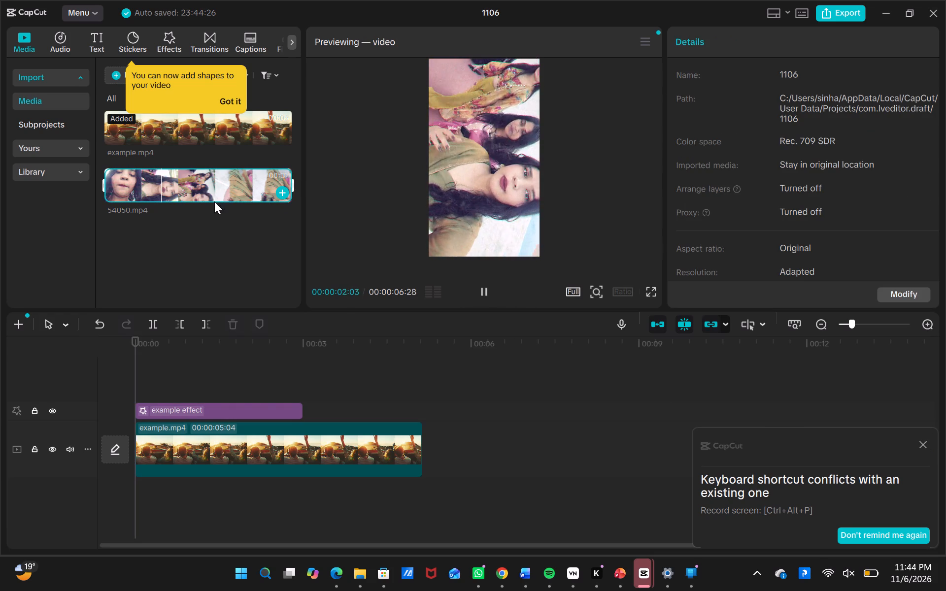
left_click_drag(214, 201, 209, 442)
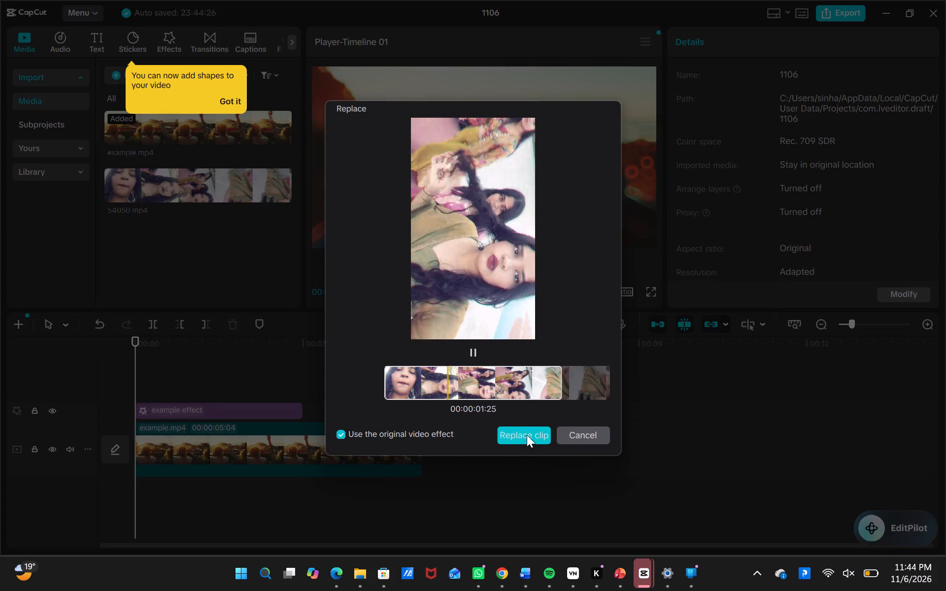
left_click(527, 435)
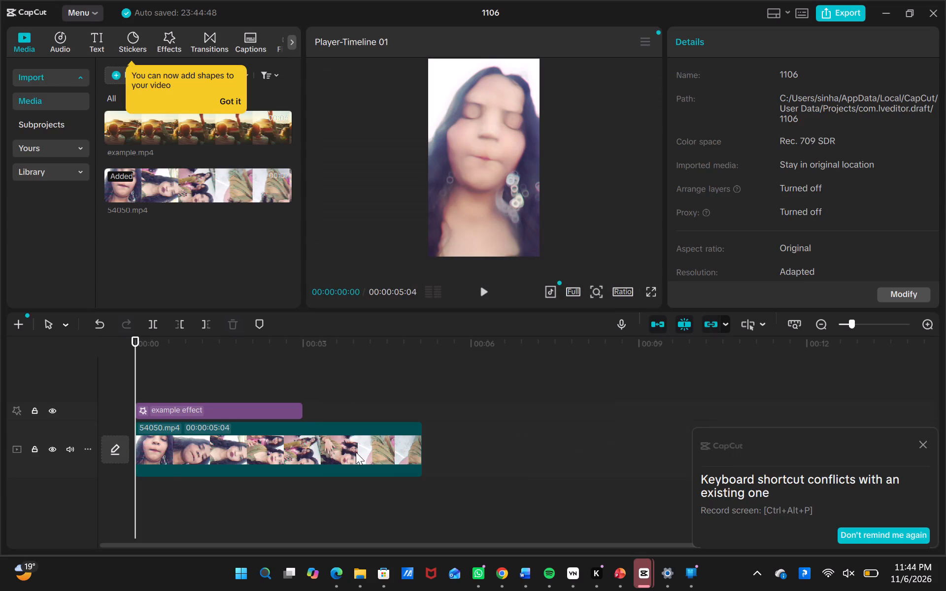
left_click(919, 445)
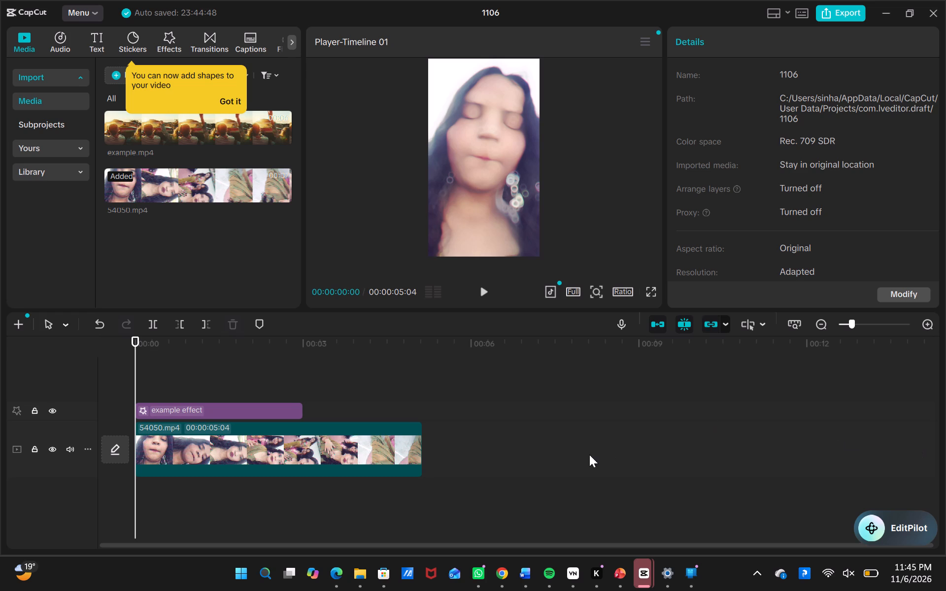
Mute the main track holding the 54050.mp4 clip.
left_click(210, 452)
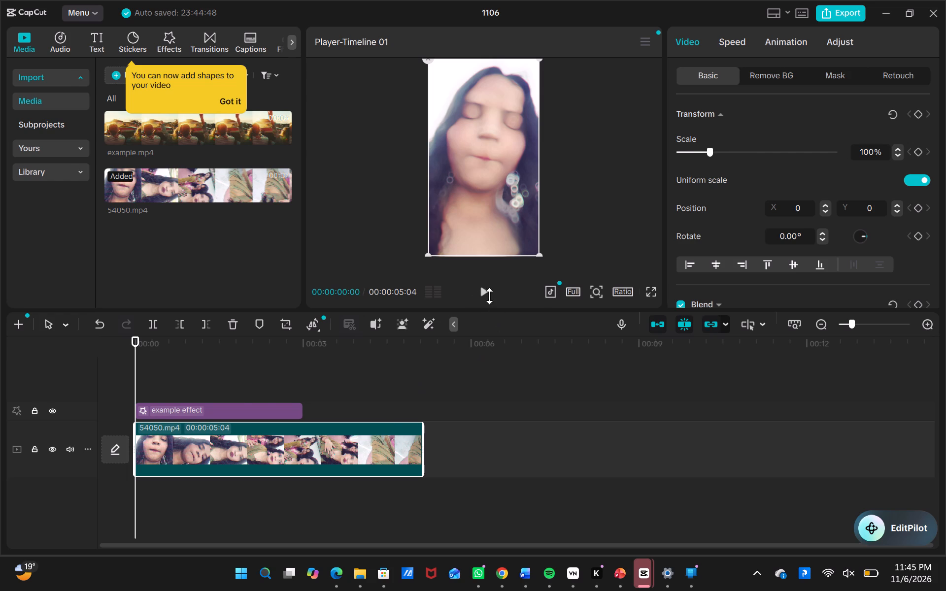
left_click(68, 446)
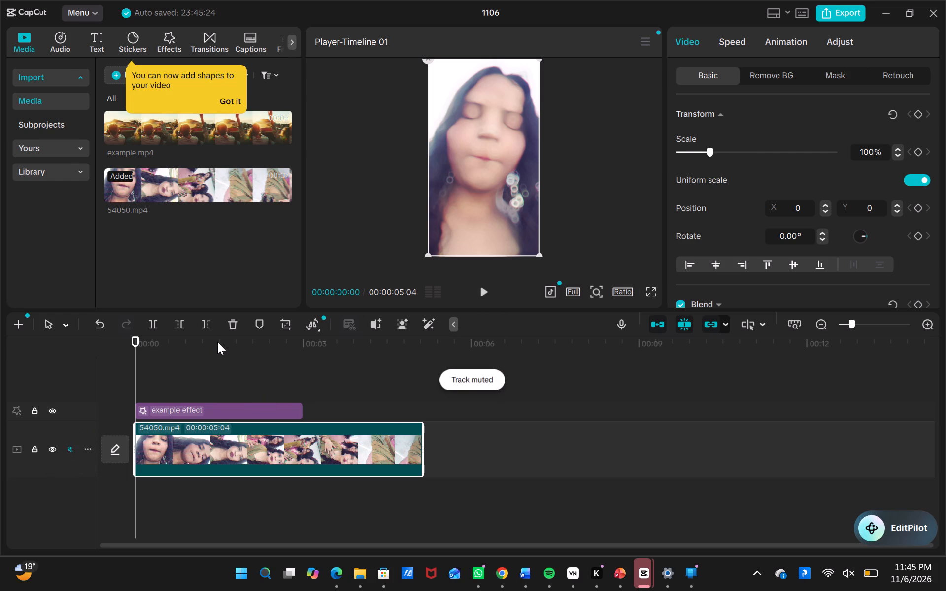
Play the video through and delete the example effect from the timeline.
left_click(222, 406)
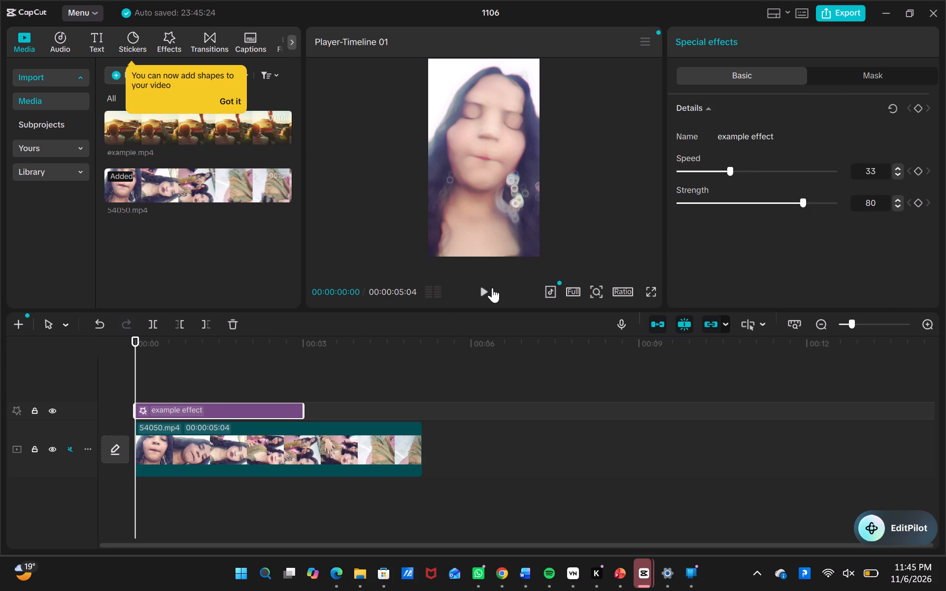
left_click(482, 291)
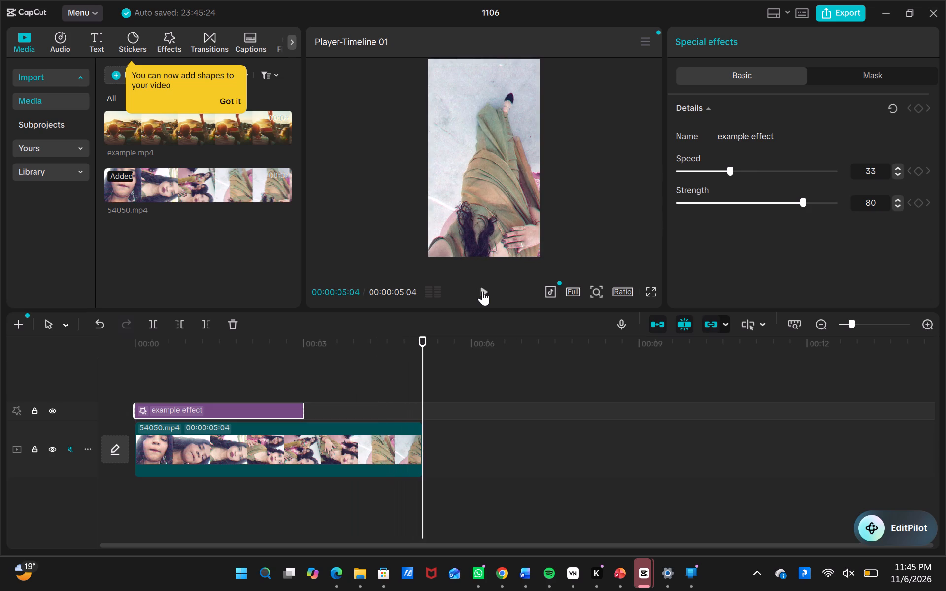
double_click(272, 412)
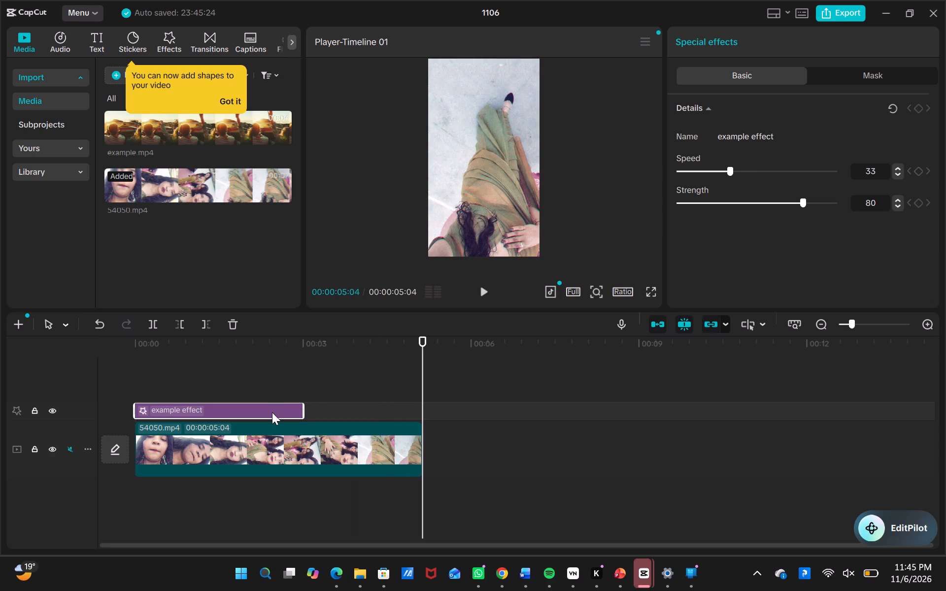
right_click(272, 412)
left_click(322, 343)
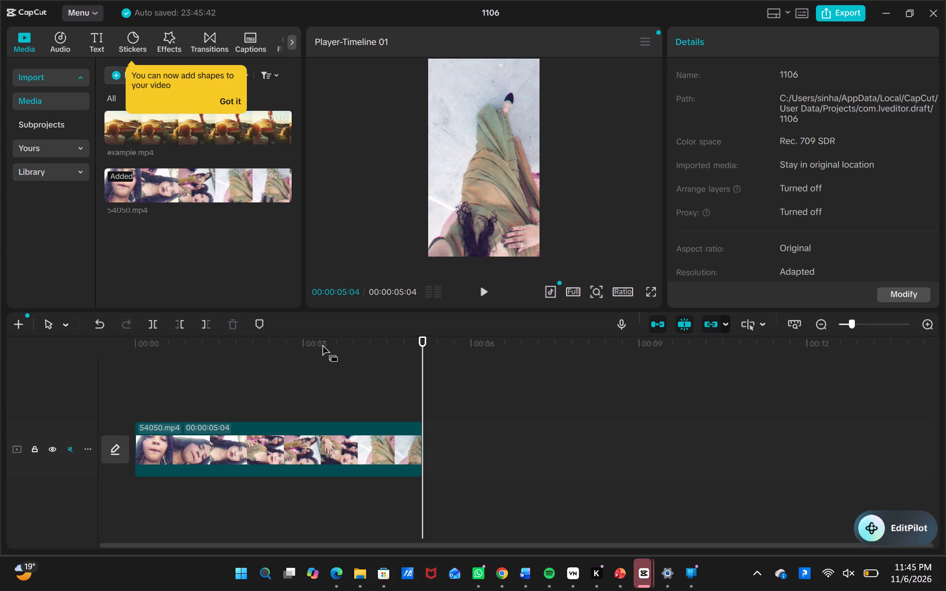
Enlarge the timeline scale and play the video from 00:00:01:10 to the end.
left_click(210, 409)
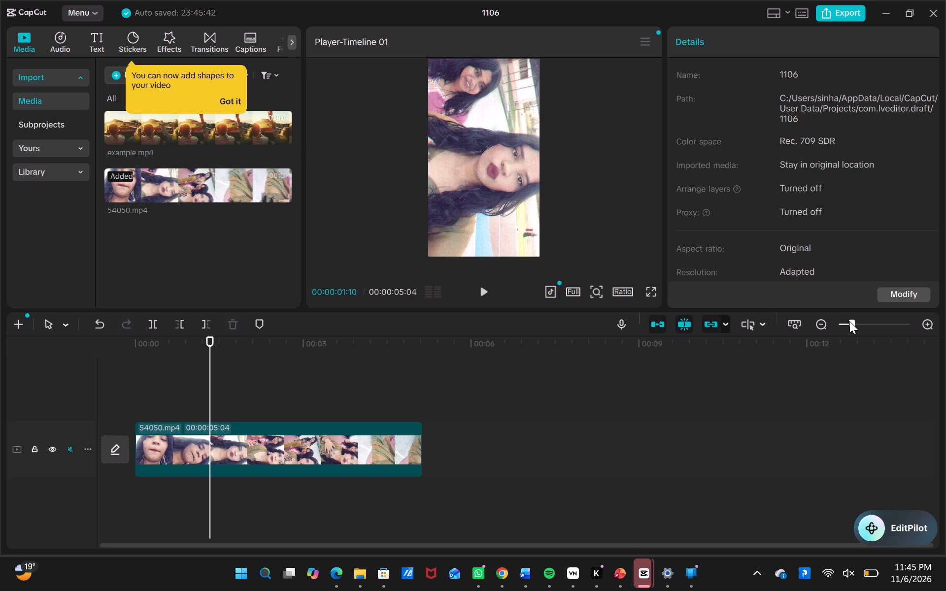
left_click_drag(849, 321, 860, 320)
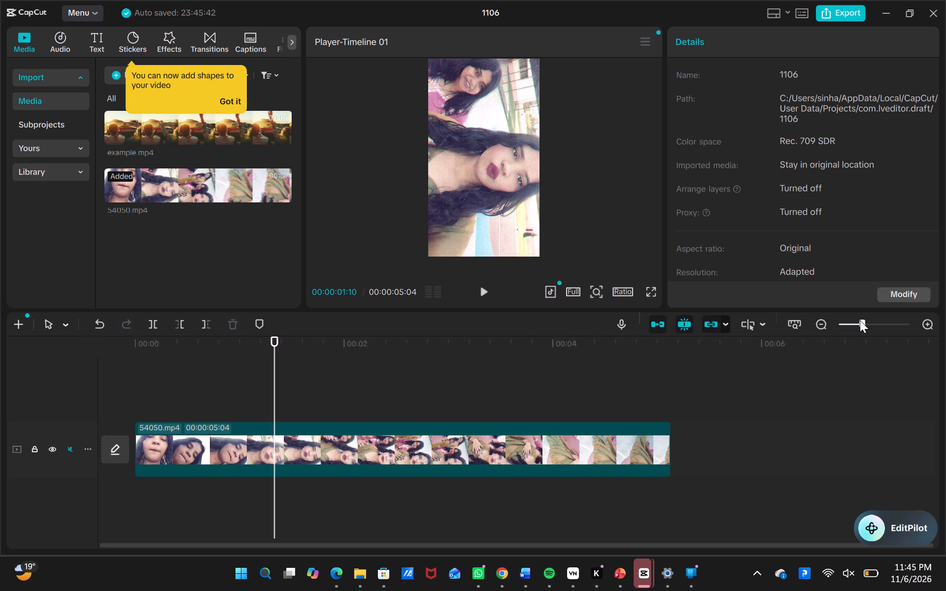
left_click(486, 296)
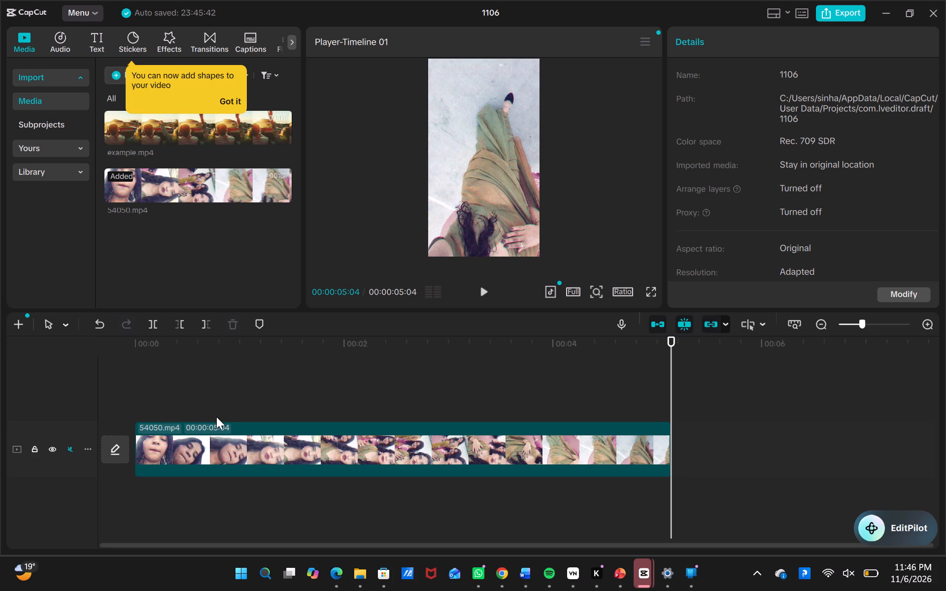
Examine the 54050.mp4 clip's Adjust, Animation, Speed and basic Video settings.
left_click(342, 459)
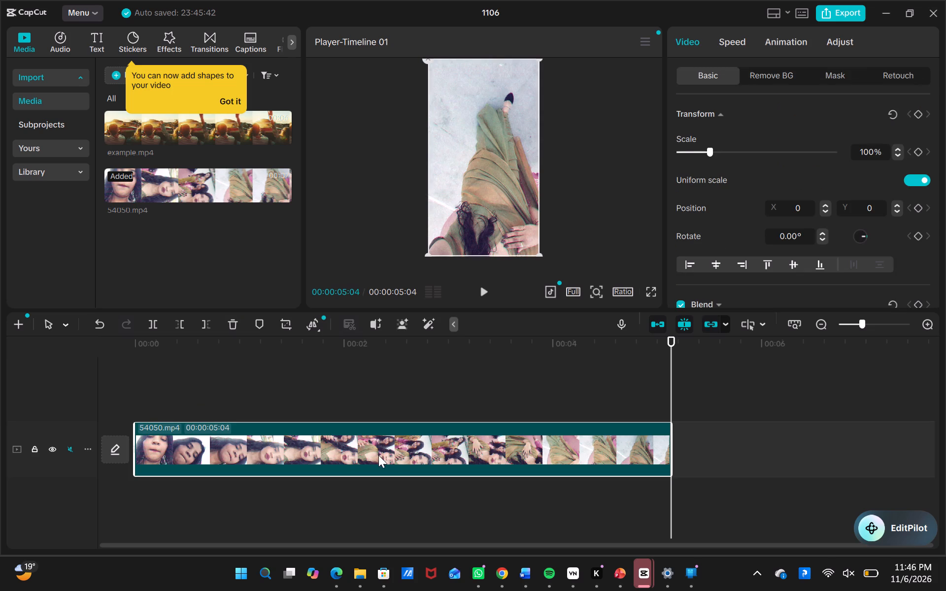
left_click(405, 455)
left_click(835, 38)
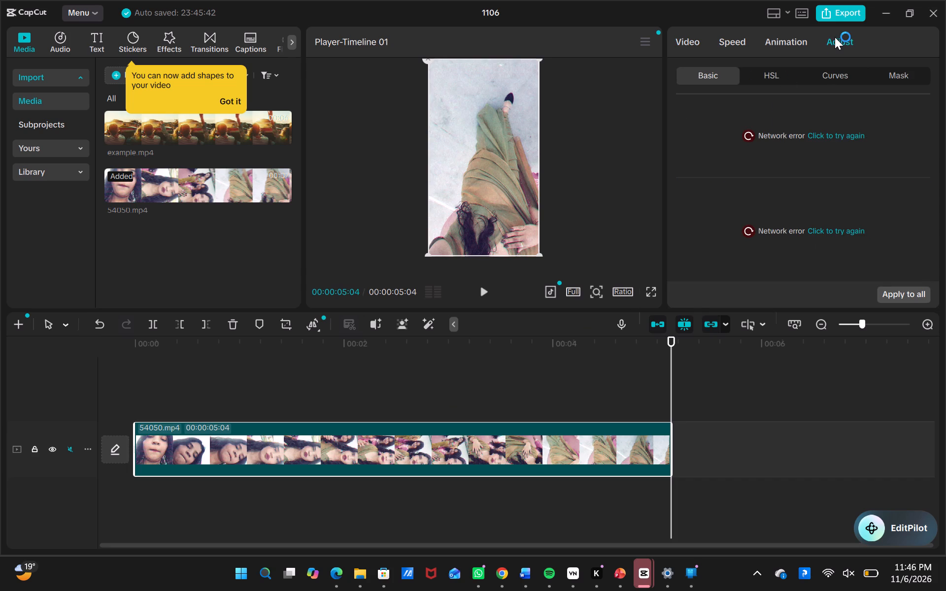
left_click(798, 36)
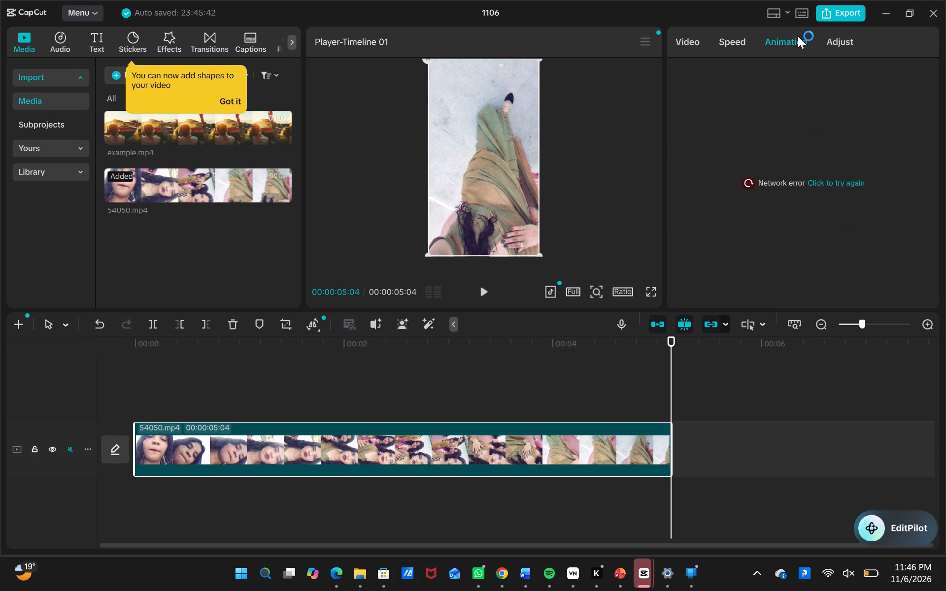
left_click(730, 36)
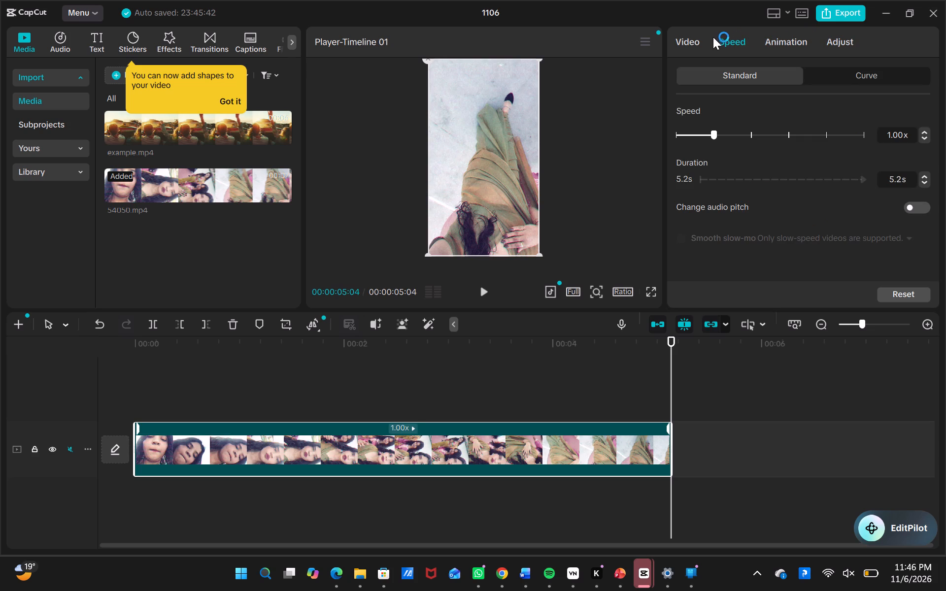
left_click(701, 40)
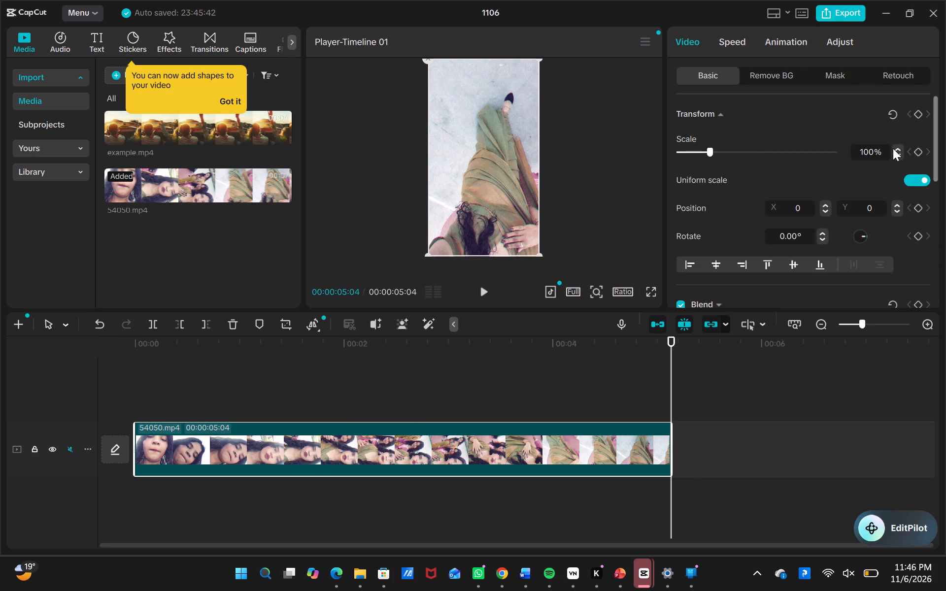
left_click_drag(936, 147, 942, 179)
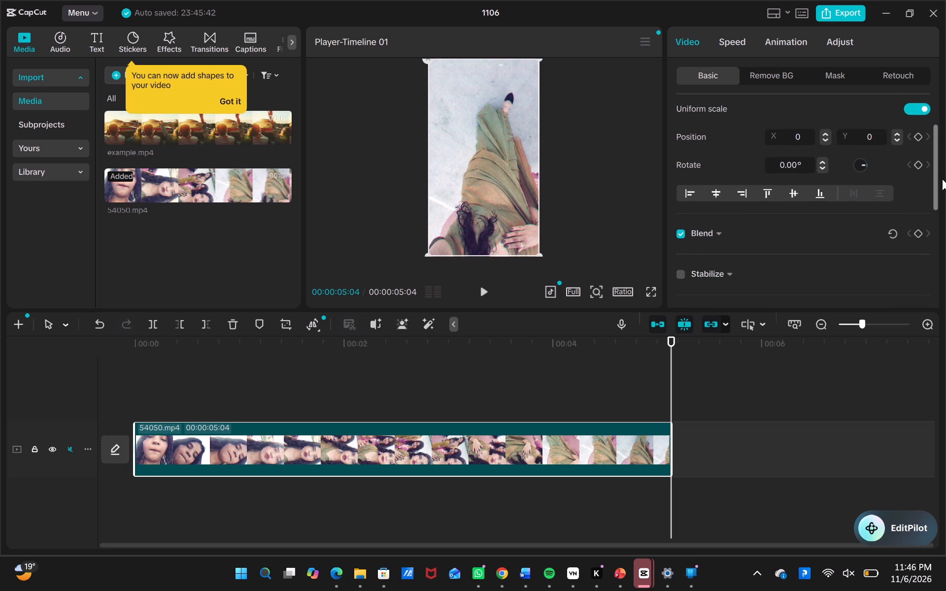
left_click_drag(942, 179, 945, 263)
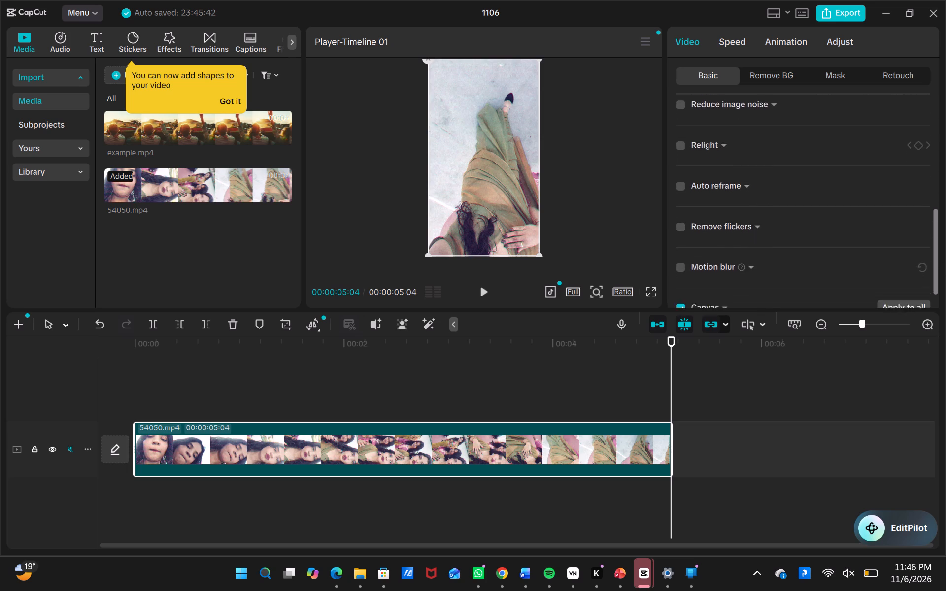
left_click_drag(945, 263, 941, 272)
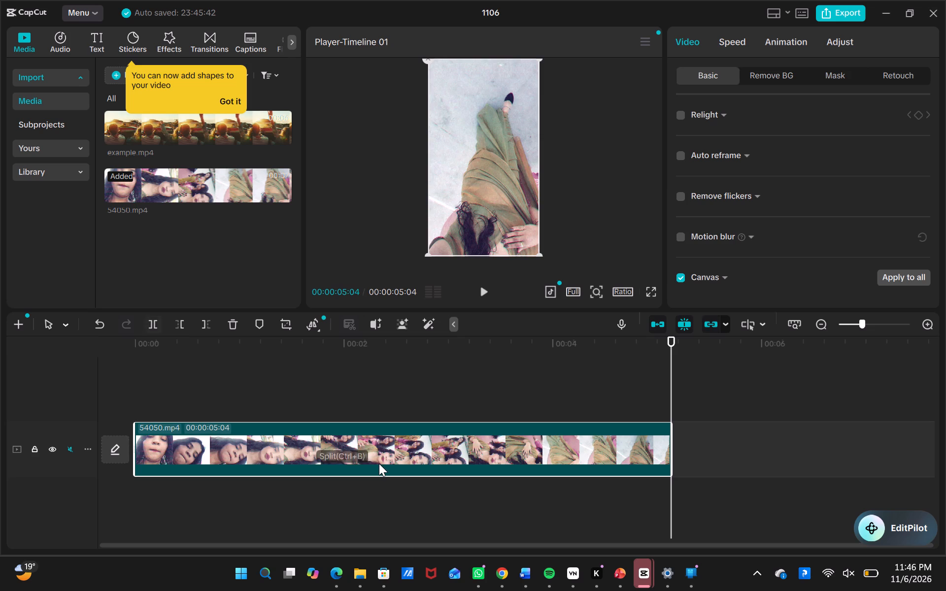
Play the video and split the 54050.mp4 clip at about 00:00:03:11 with the Split tool.
left_click(298, 439)
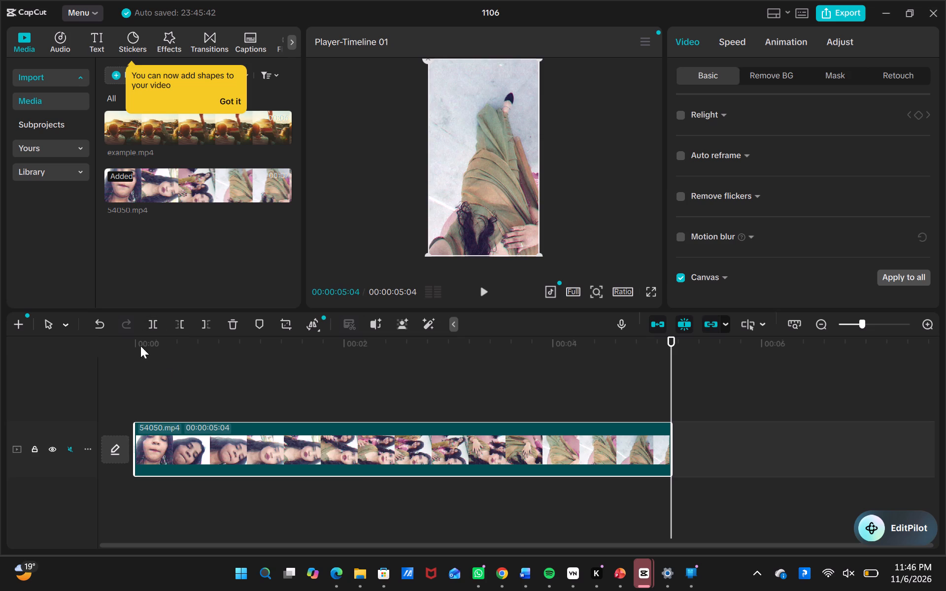
left_click(50, 324)
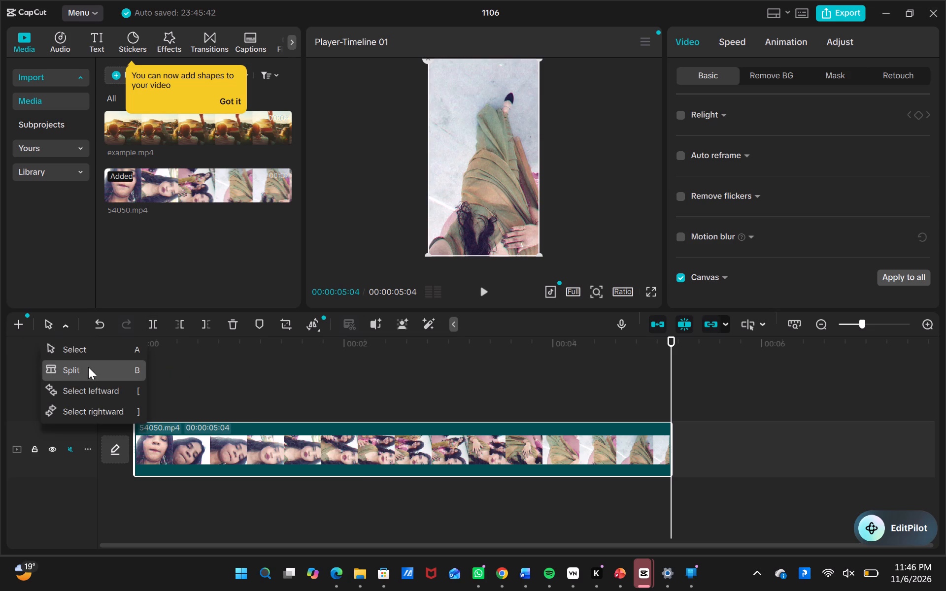
left_click(88, 368)
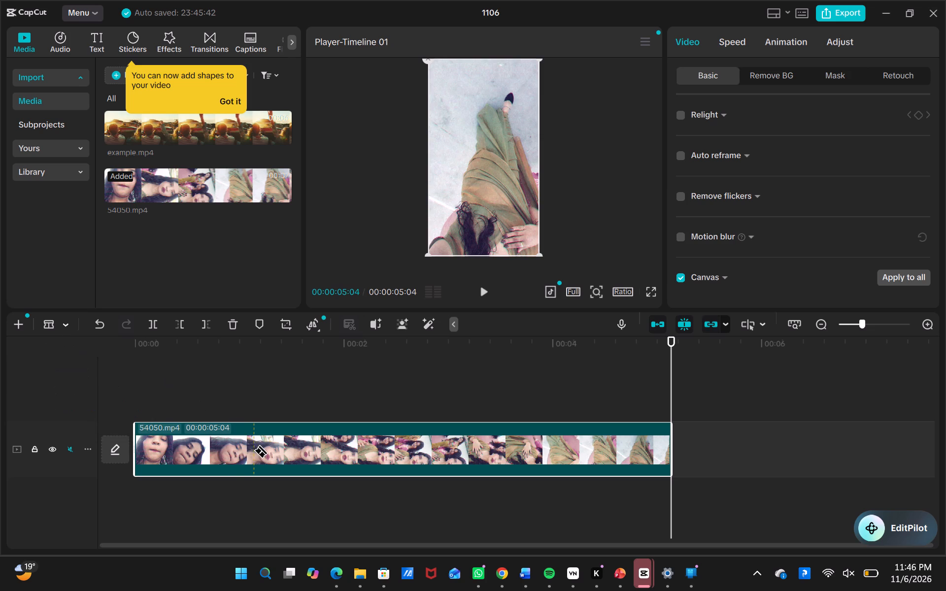
left_click(479, 290)
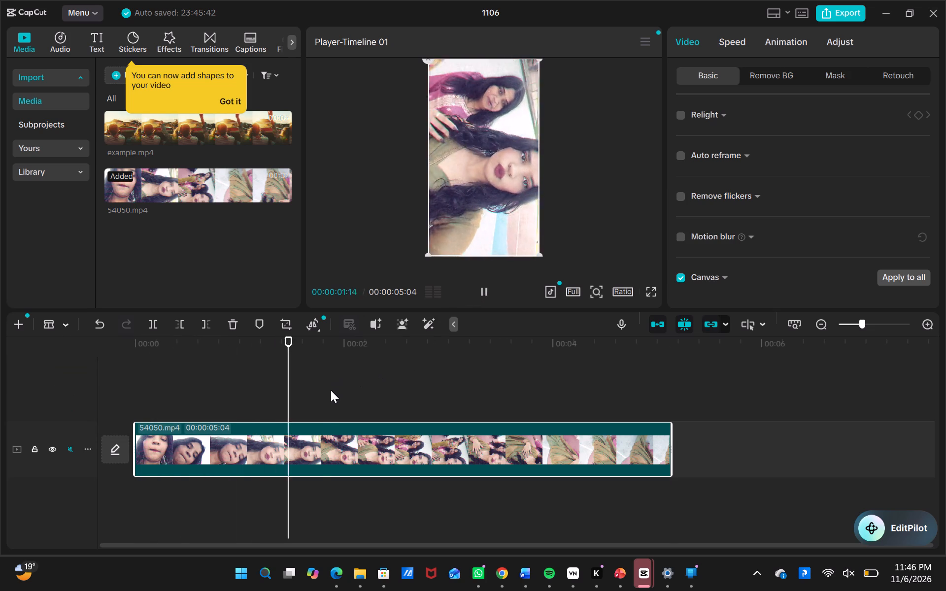
left_click(481, 444)
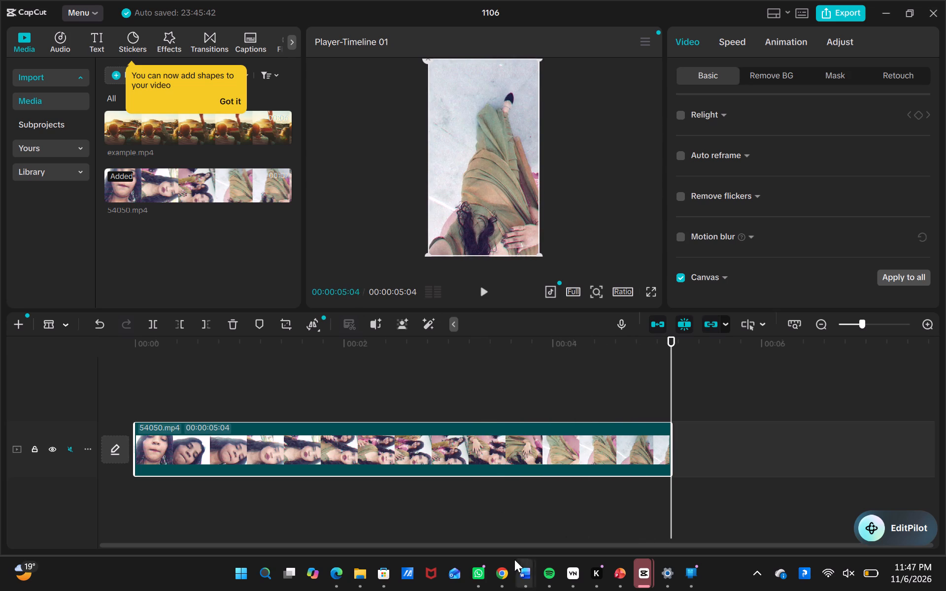
left_click(486, 455)
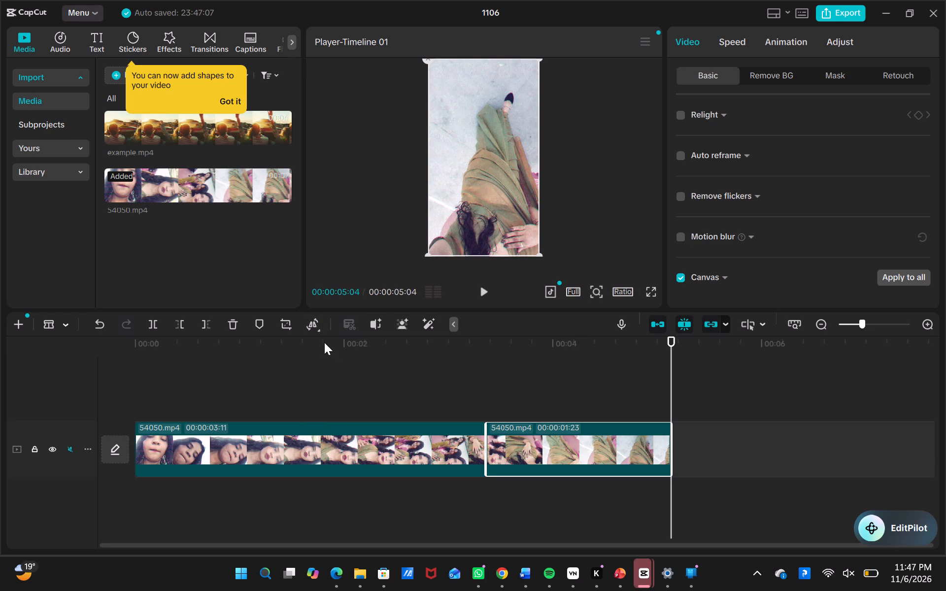
Add a three-second freeze frame at the end of the second piece of the clip.
left_click(316, 328)
left_click(342, 355)
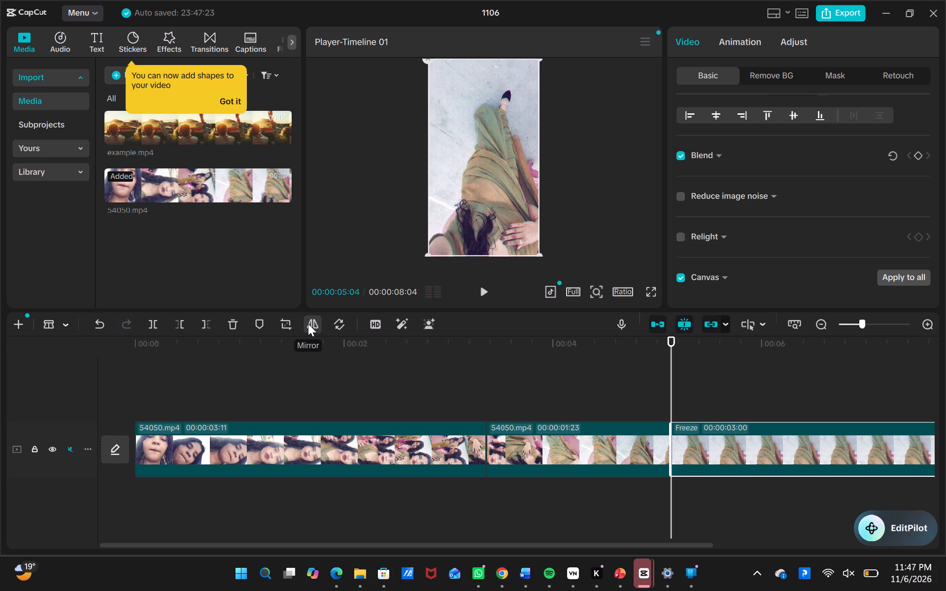
Split the clip's second piece at about 00:00:03:28 and try to split again at the first cut.
right_click(486, 452)
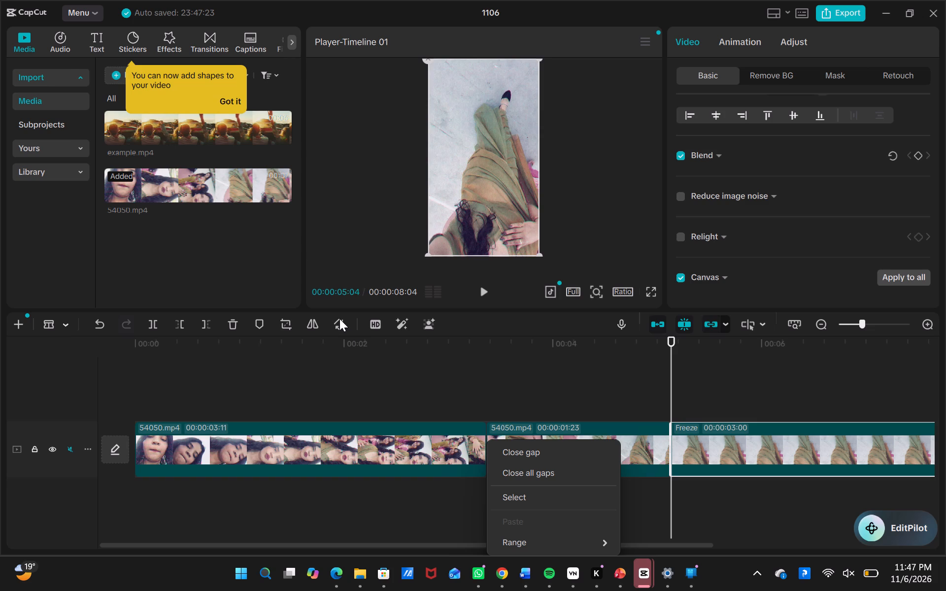
left_click(366, 371)
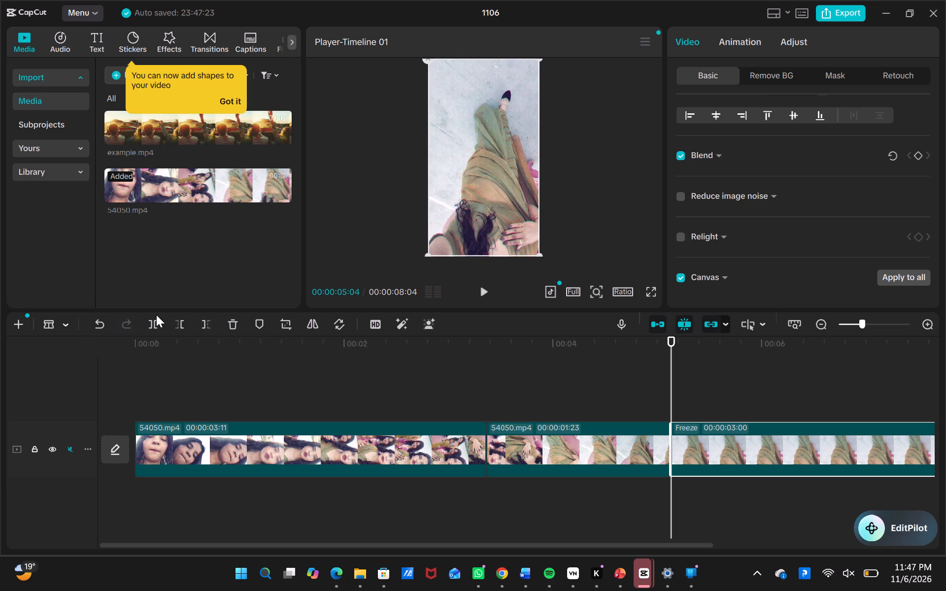
left_click(69, 324)
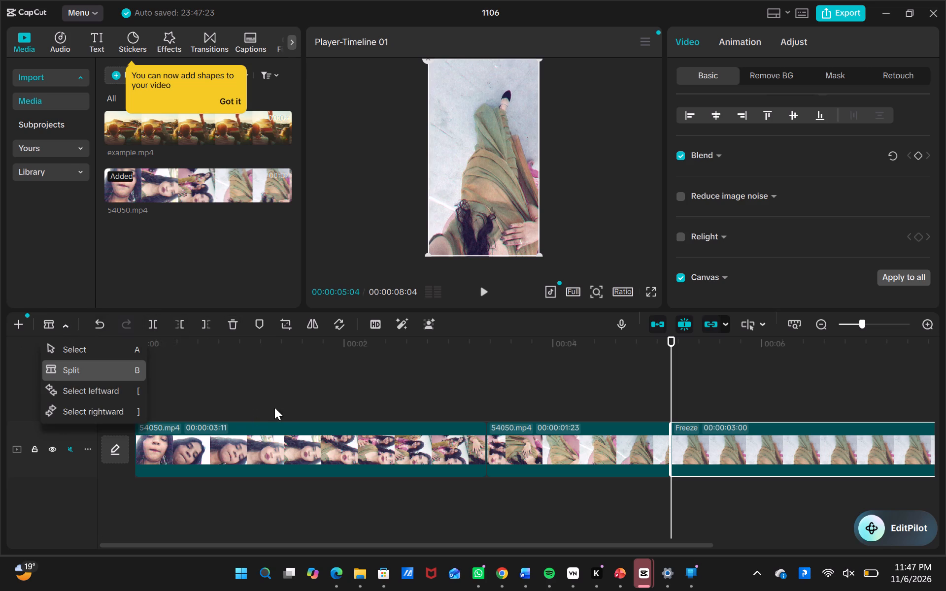
left_click(293, 402)
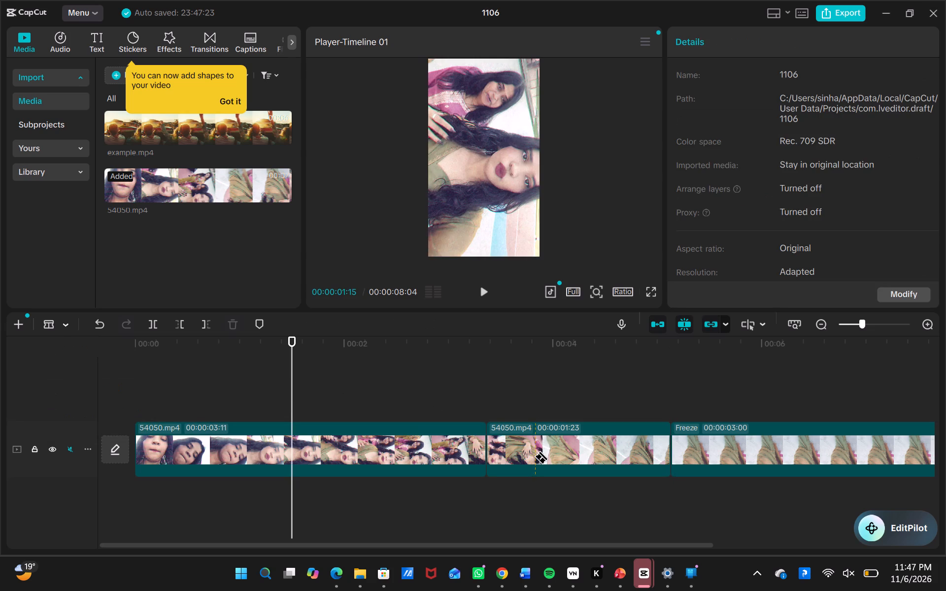
left_click(546, 456)
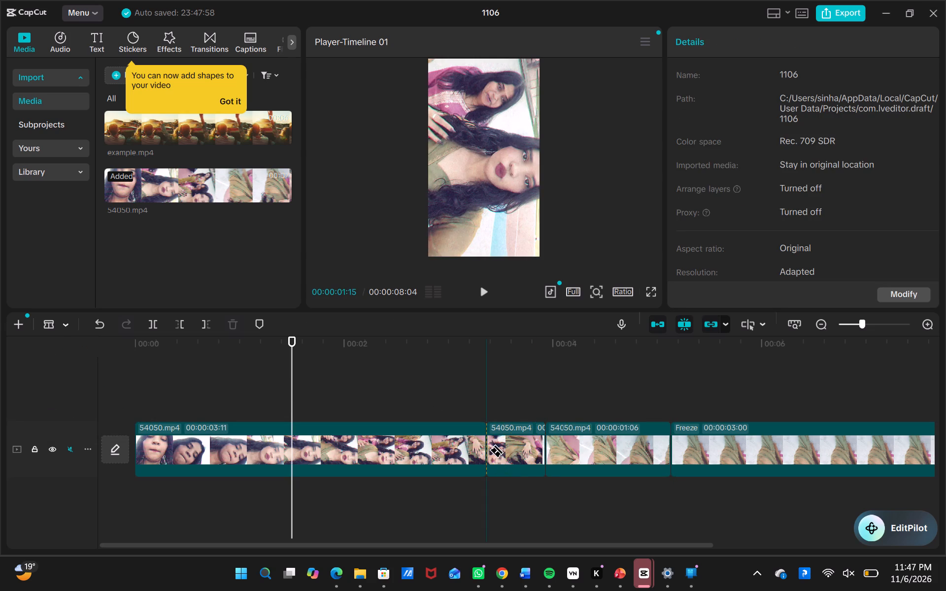
left_click(488, 449)
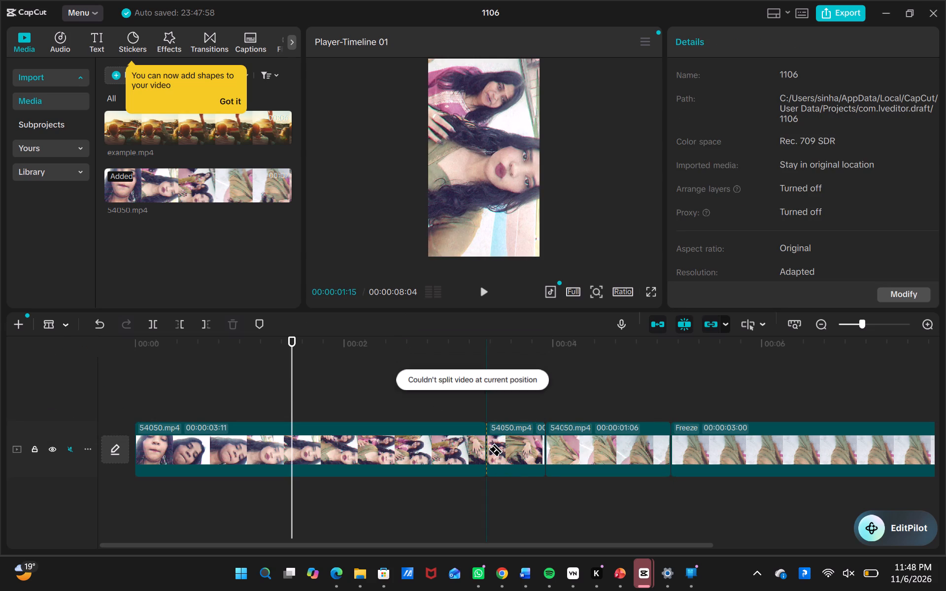
left_click(566, 382)
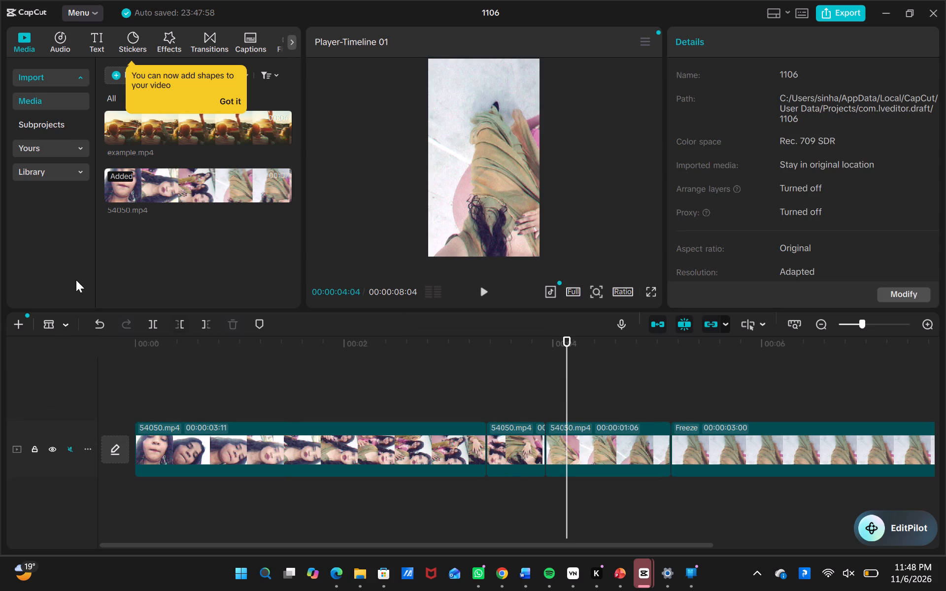
Switch back to the Select tool, select the 00:00:01:06 piece, and place the playhead on the first cut at 00:00:03:11.
left_click(65, 323)
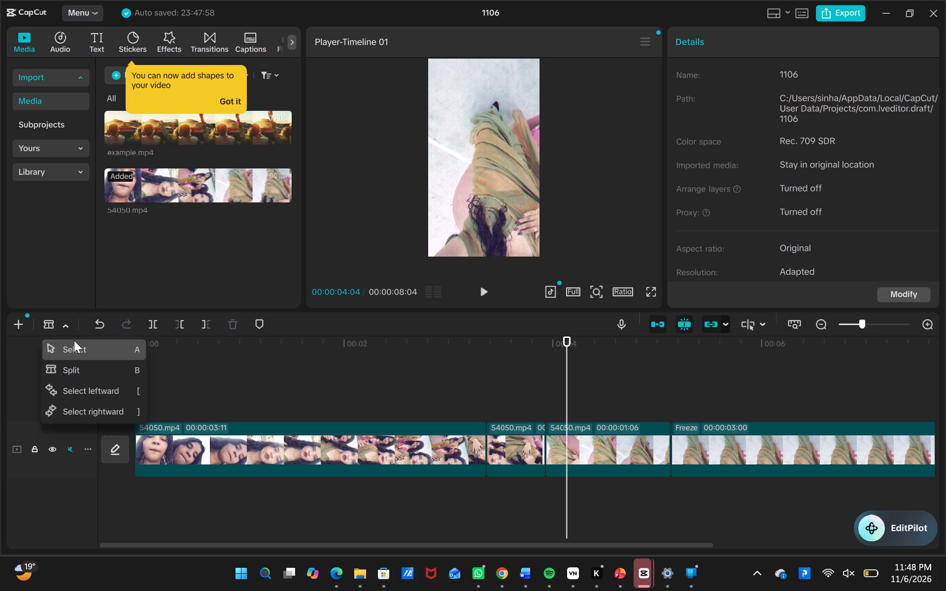
left_click(74, 340)
left_click(497, 441)
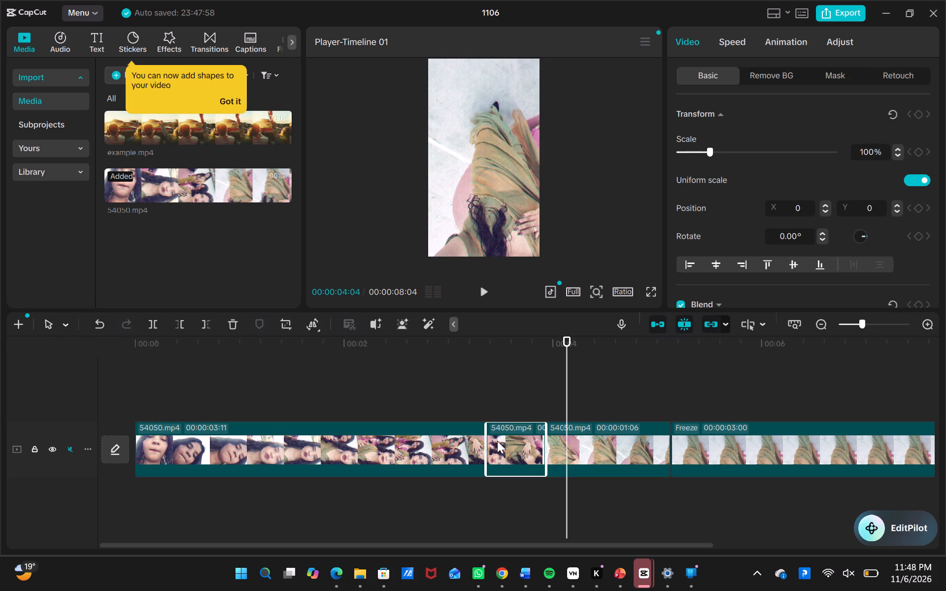
left_click(563, 437)
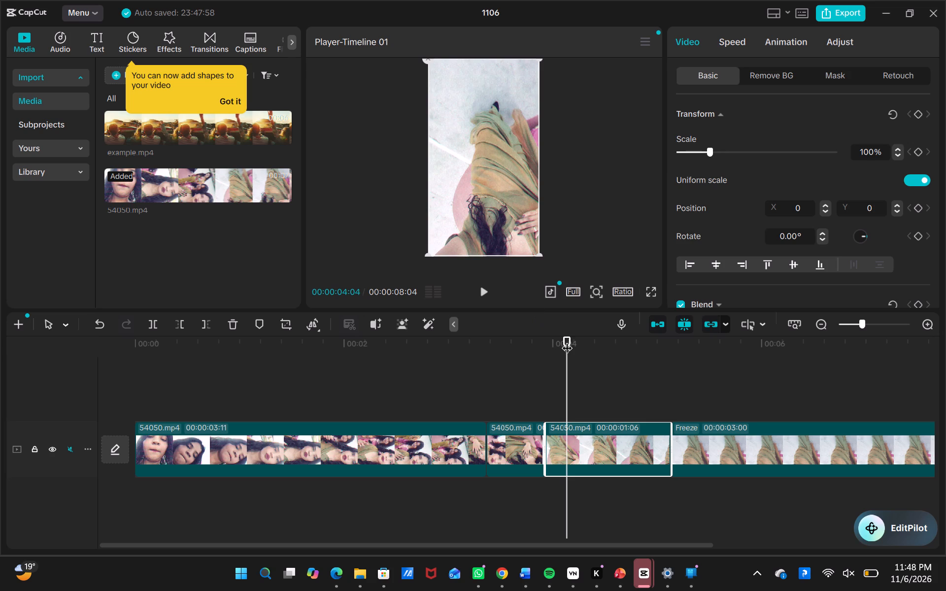
left_click_drag(567, 340, 495, 344)
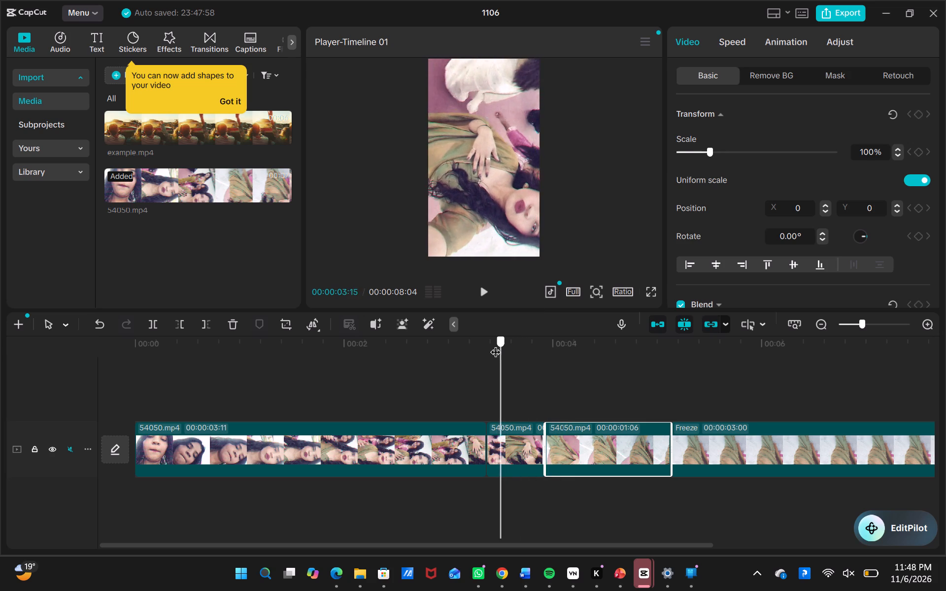
left_click_drag(495, 344, 483, 343)
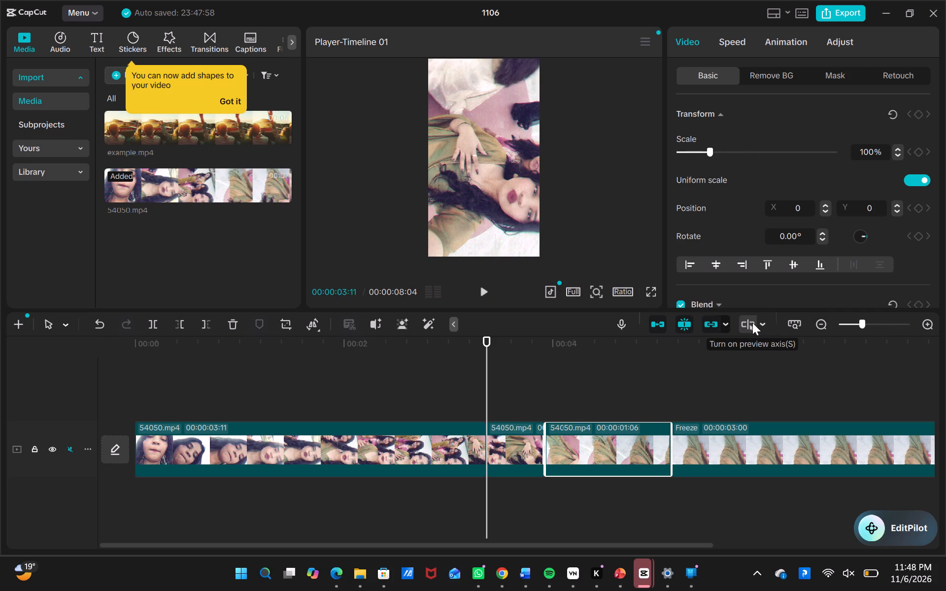
Check the linkage options and look through the selected piece's basic Video settings.
left_click(725, 321)
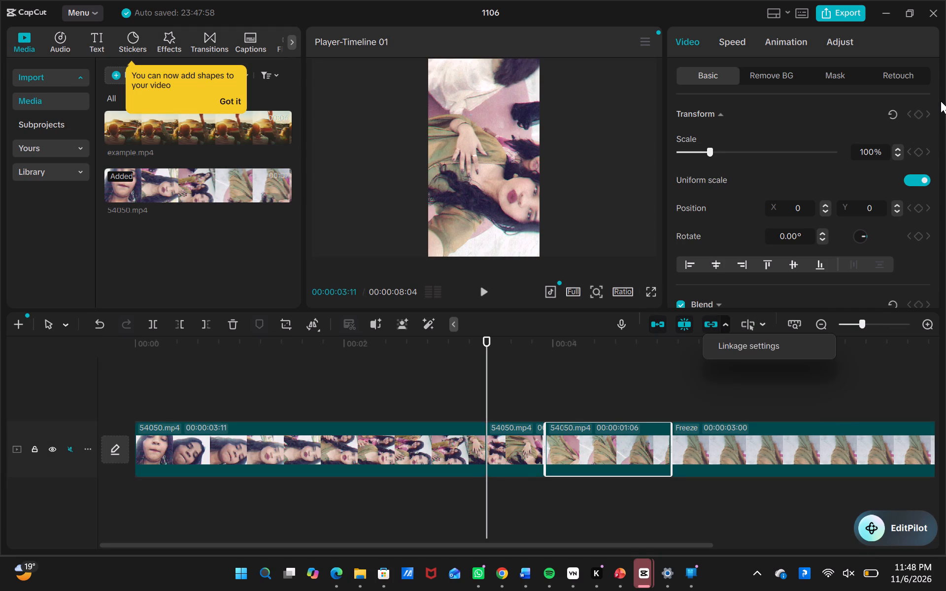
left_click(873, 385)
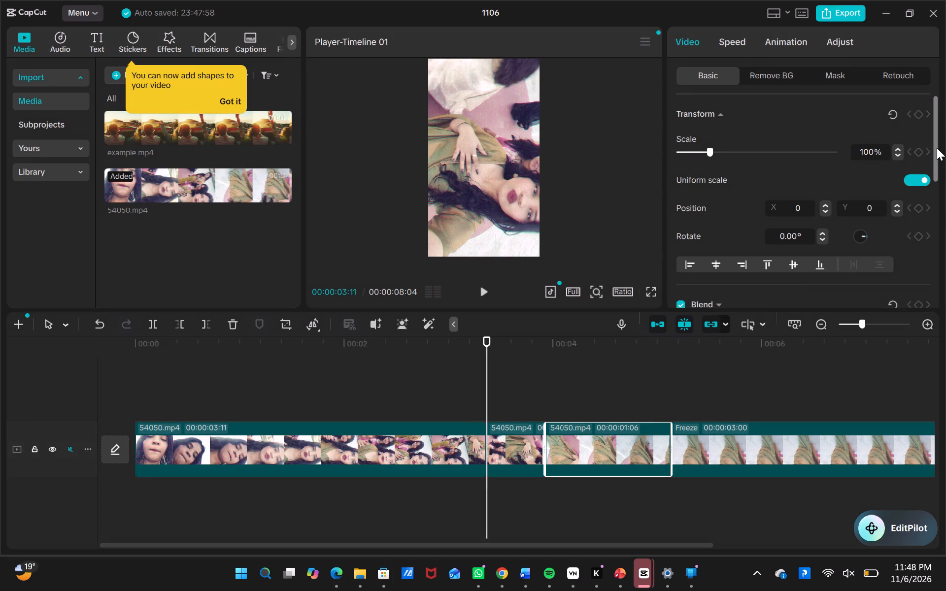
left_click_drag(937, 151, 939, 197)
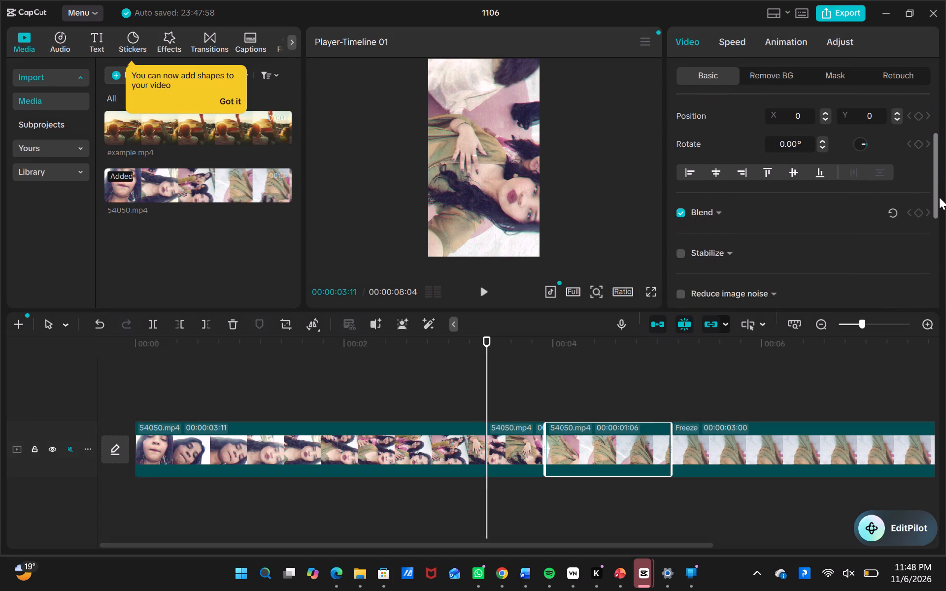
left_click_drag(939, 197, 945, 303)
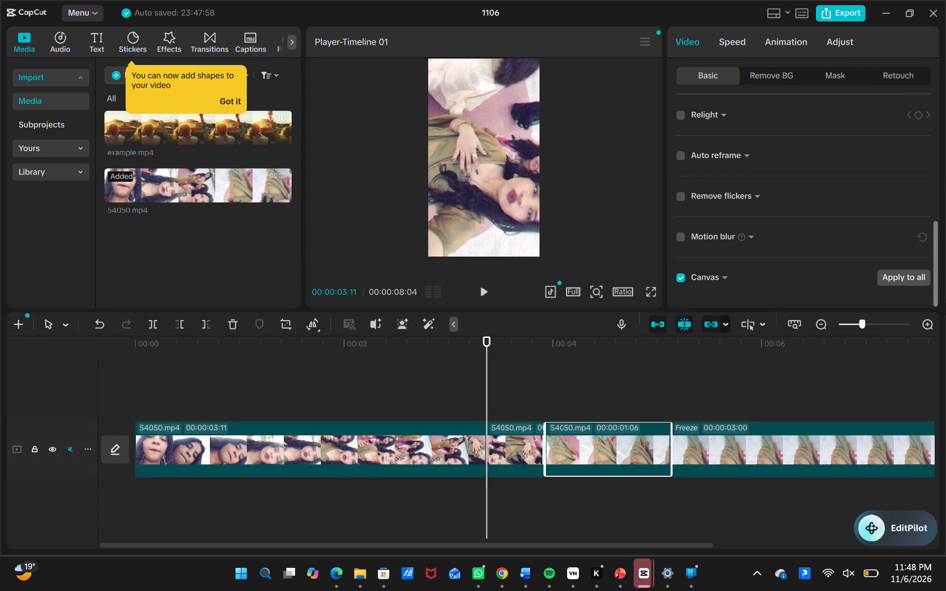
Go through the rest of the 00:00:01:06 piece's basic video settings and try to load its available animations.
left_click_drag(945, 303, 940, 270)
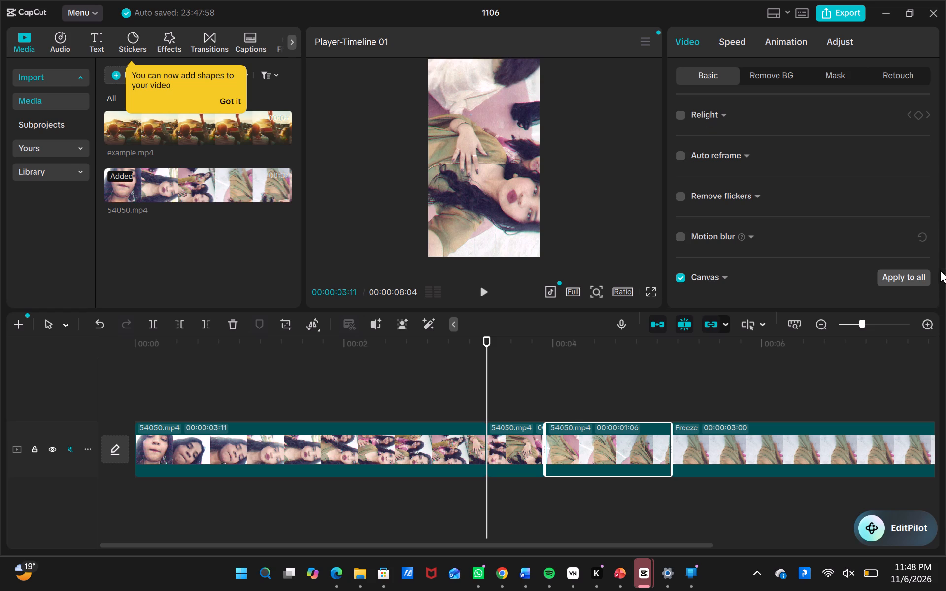
left_click_drag(940, 270, 933, 229)
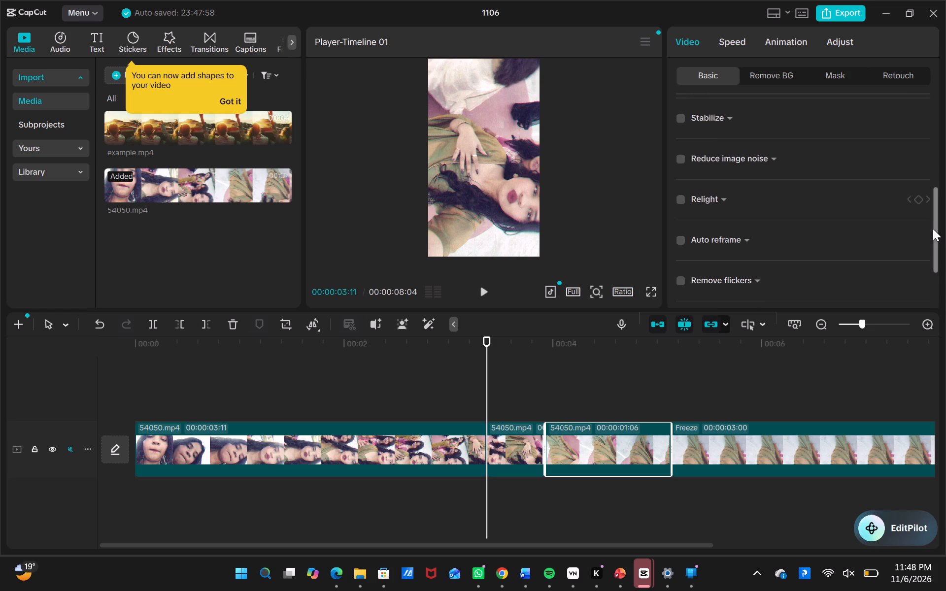
left_click_drag(933, 229, 916, 120)
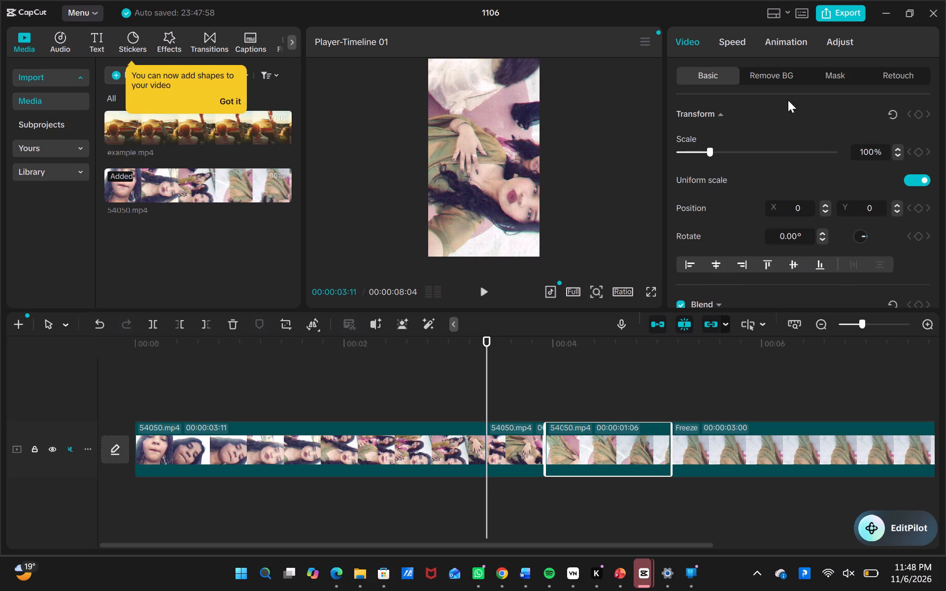
left_click(794, 40)
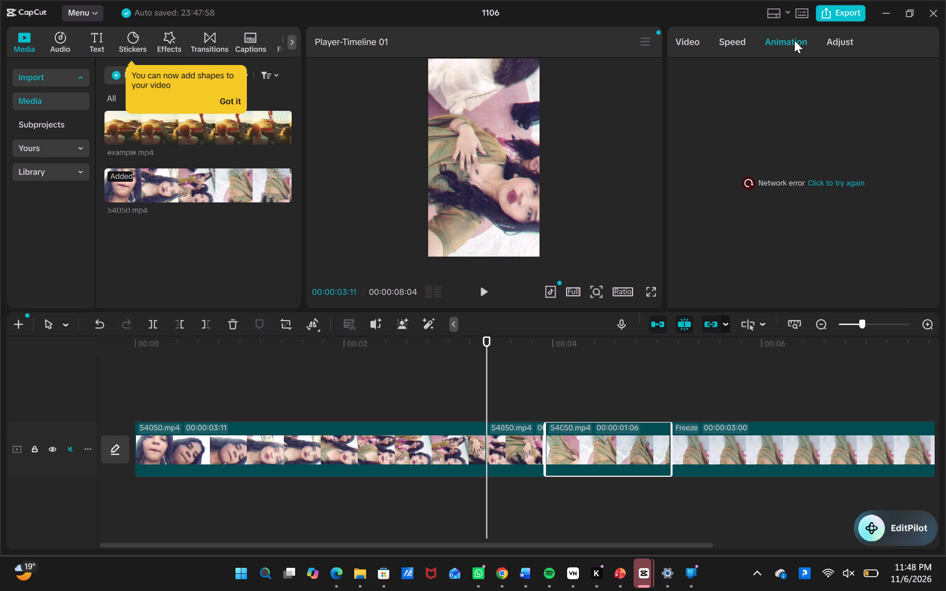
left_click(833, 177)
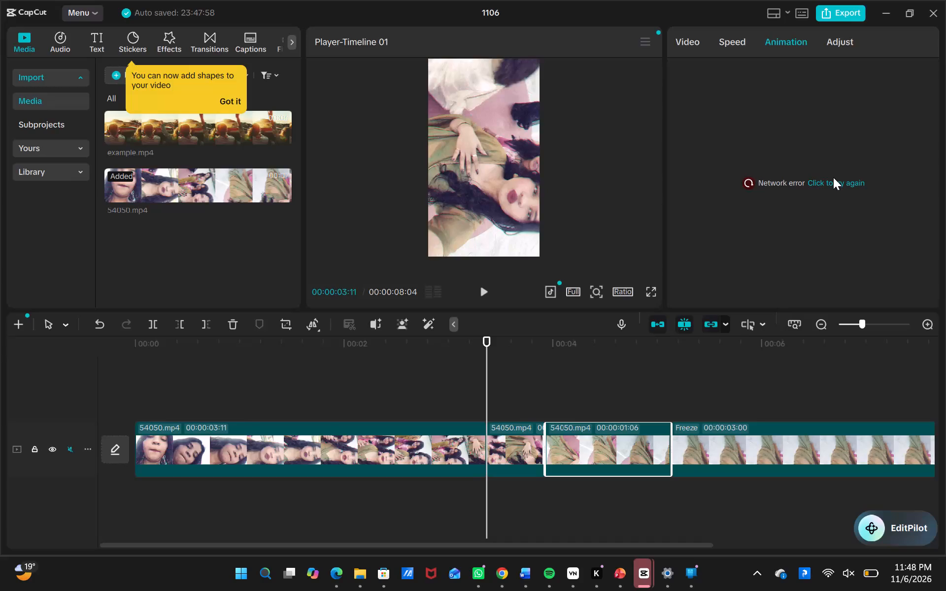
left_click(834, 183)
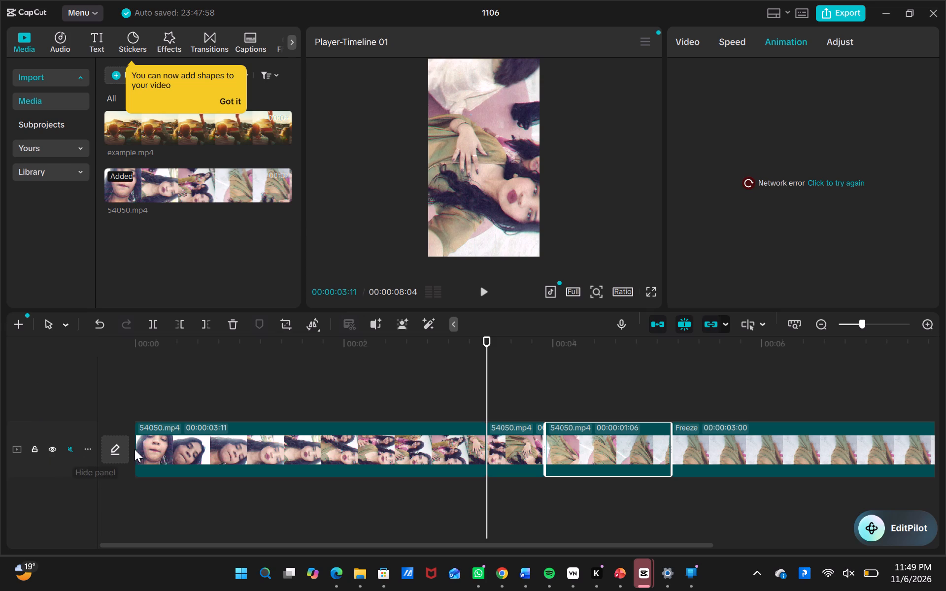
Select the first cut at 00:00:03:11 and try to load the transitions library, dismissing the shapes tip.
left_click(487, 451)
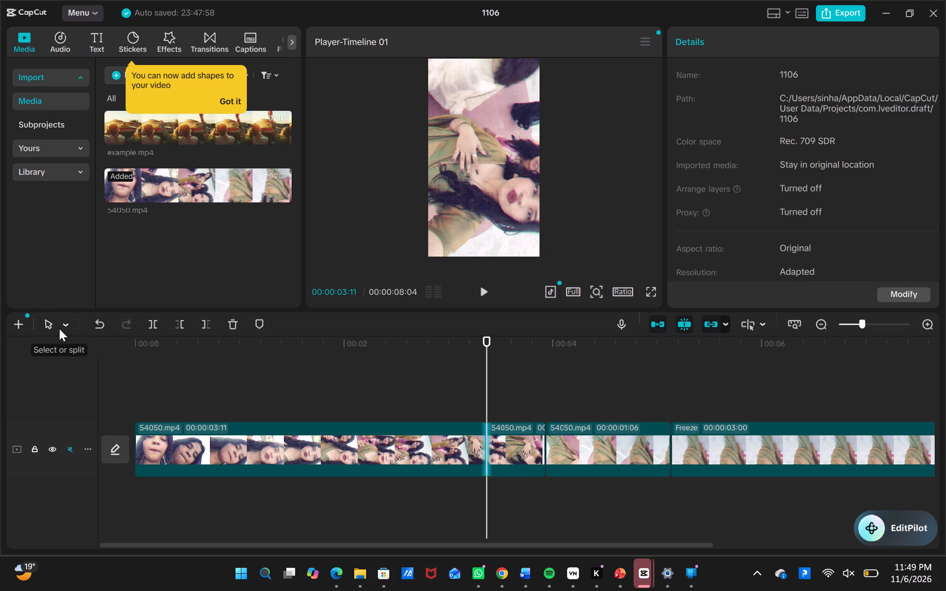
left_click(289, 42)
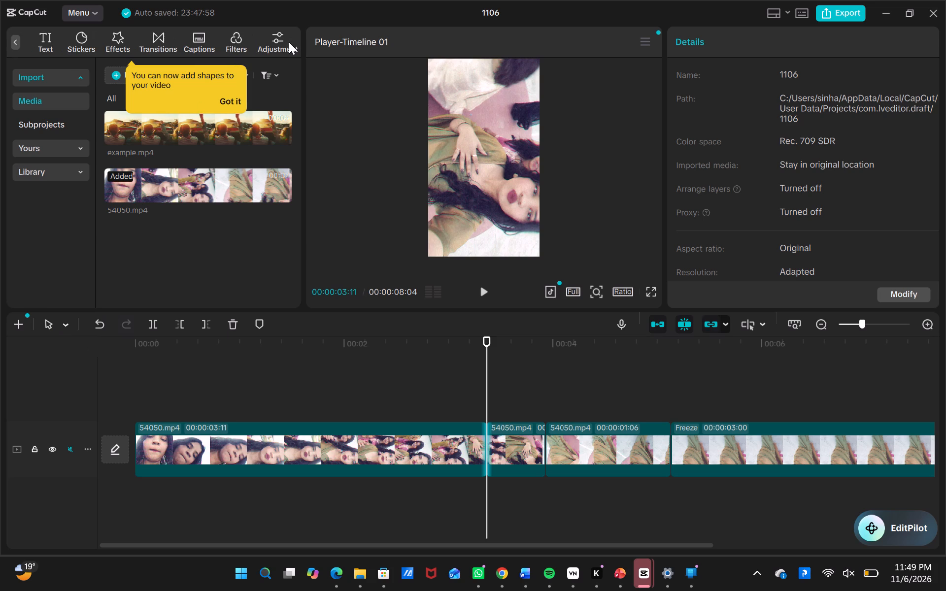
left_click(278, 44)
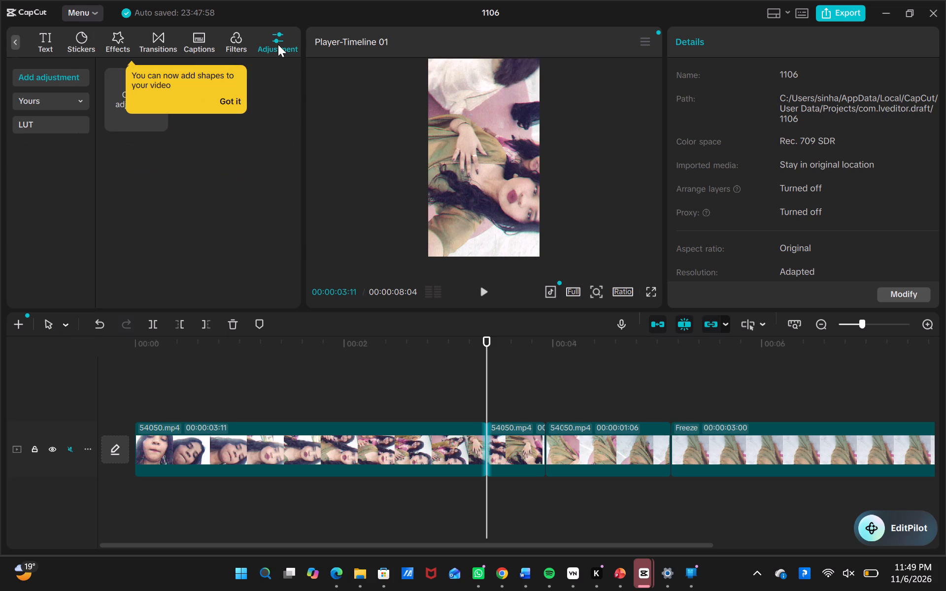
left_click(155, 31)
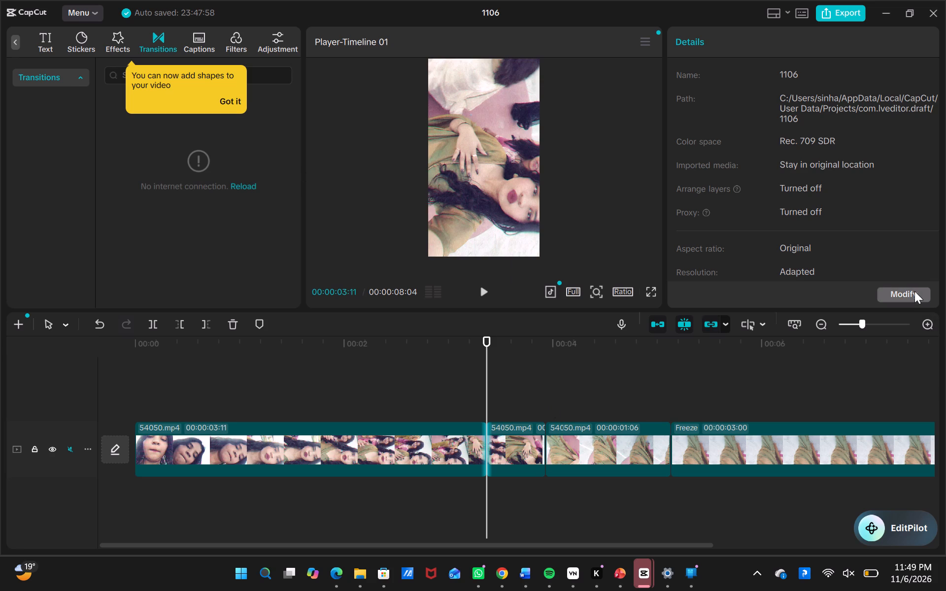
left_click_drag(945, 154, 924, 160)
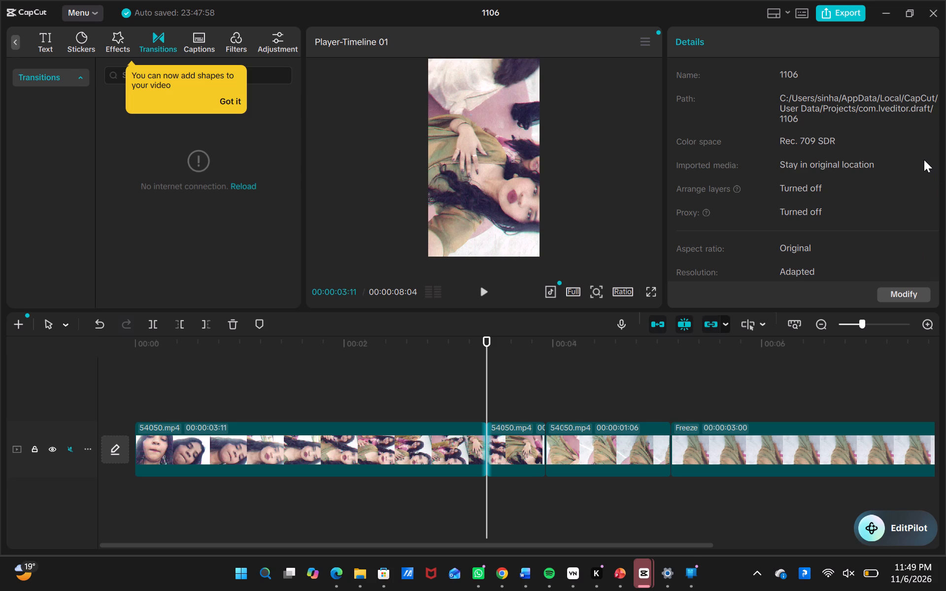
left_click(924, 160)
left_click(646, 35)
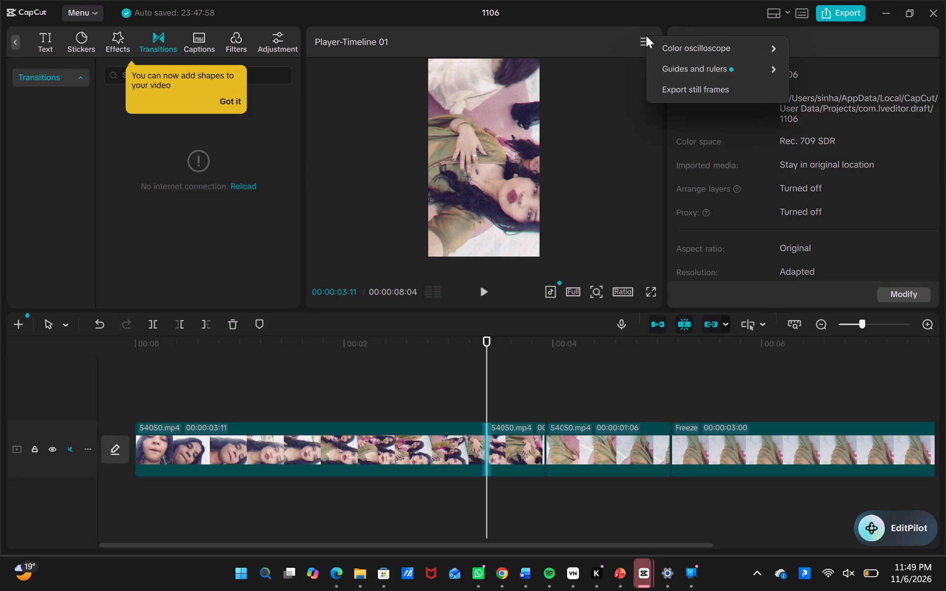
left_click(646, 35)
left_click(241, 182)
double_click(244, 186)
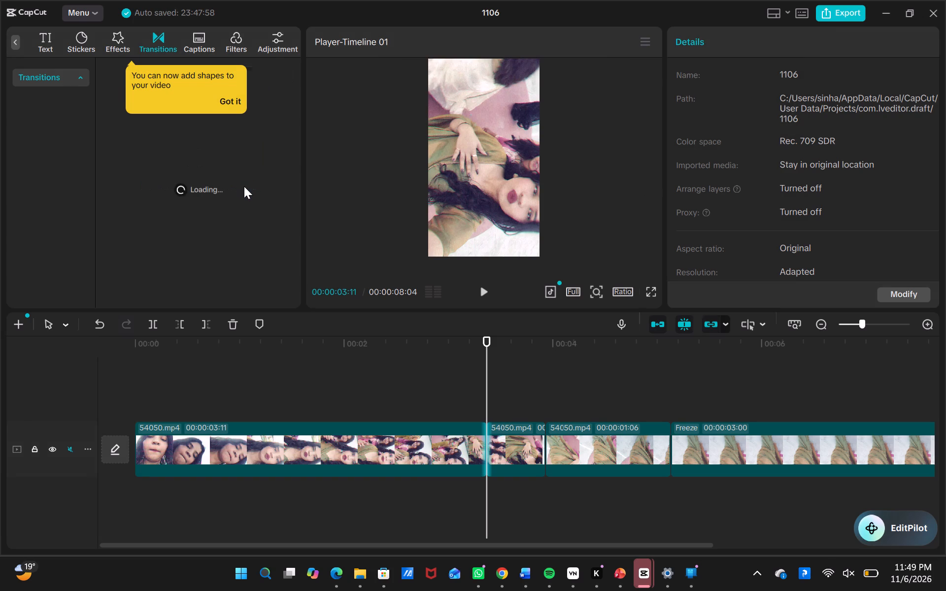
left_click(220, 102)
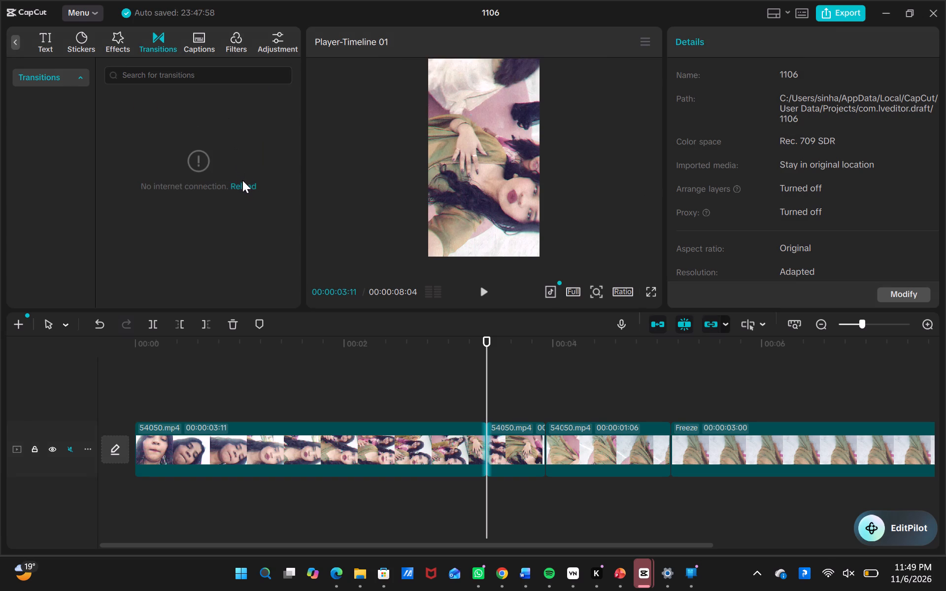
left_click(242, 181)
left_click(244, 191)
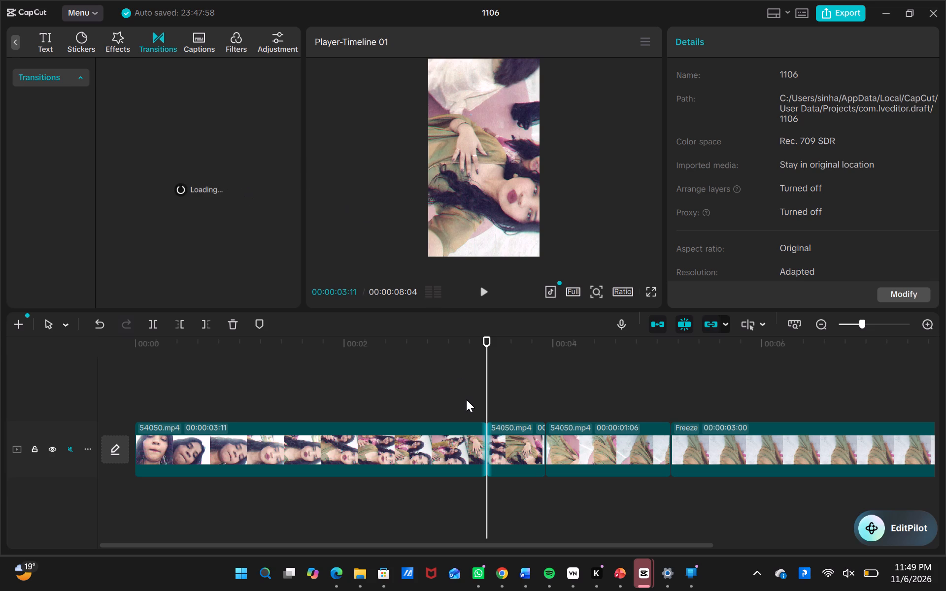
Play the video from the first cut at 00:00:03:11 to the end.
left_click(488, 299)
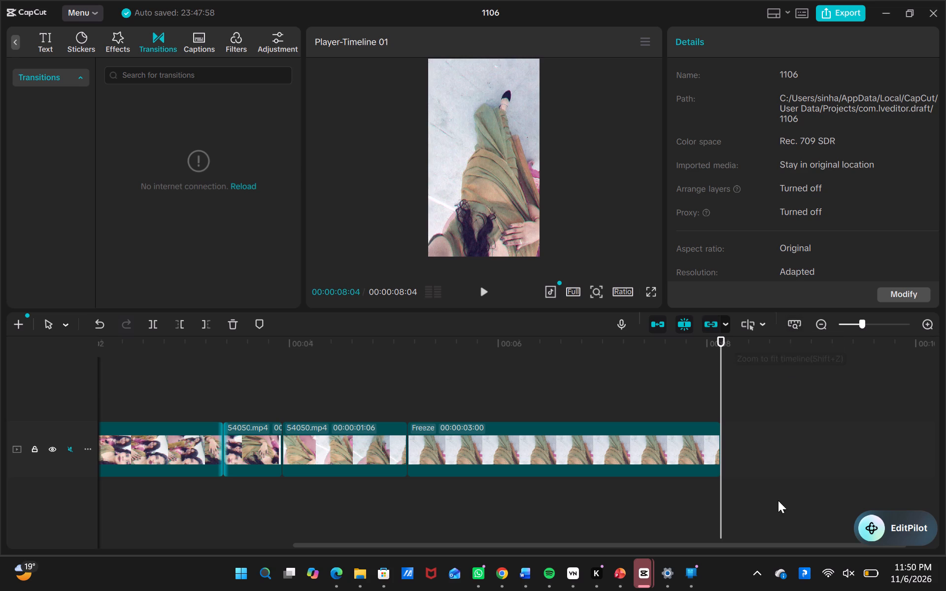
Review the project settings' details without changing anything.
left_click(912, 266)
left_click(908, 292)
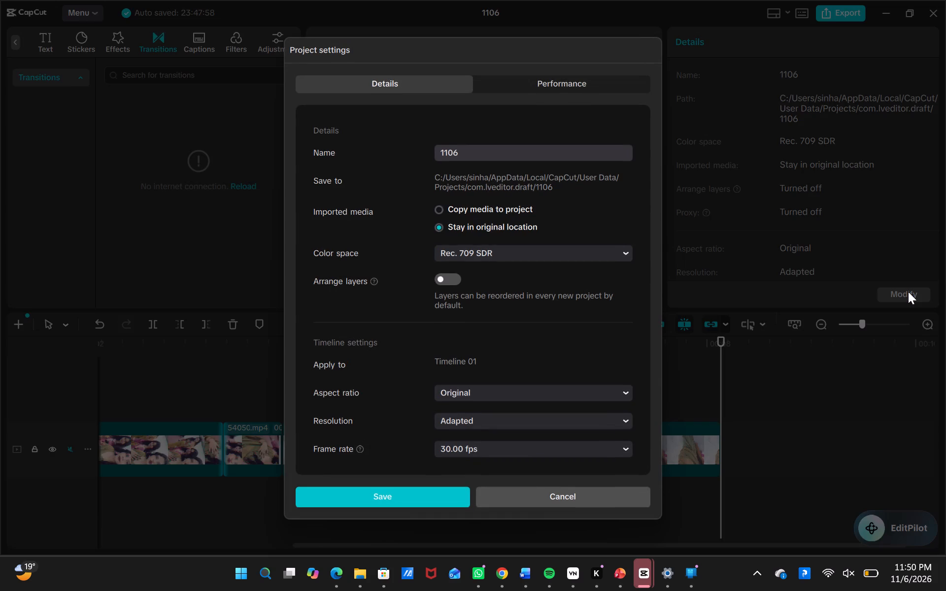
left_click(851, 379)
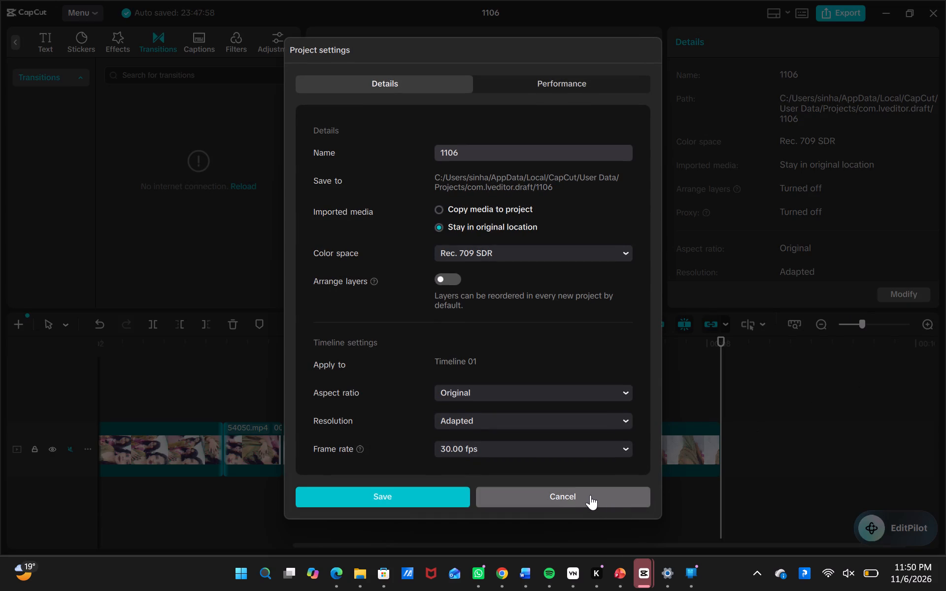
left_click(590, 495)
left_click(785, 432)
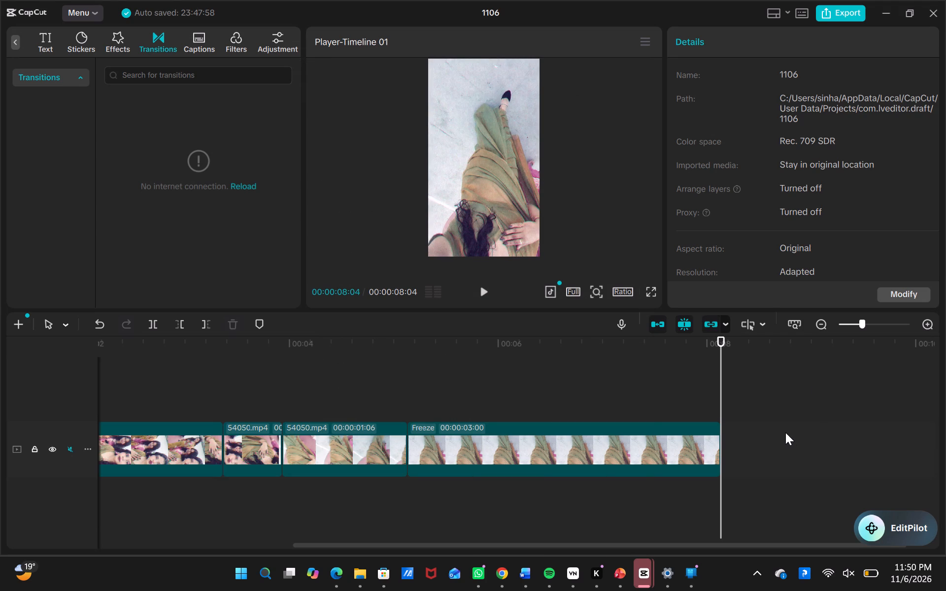
left_click(807, 391)
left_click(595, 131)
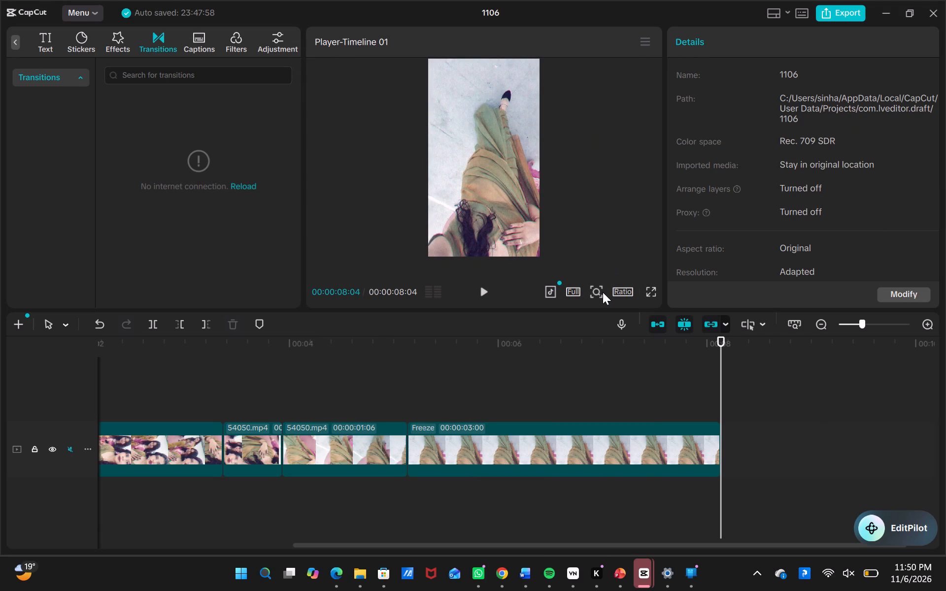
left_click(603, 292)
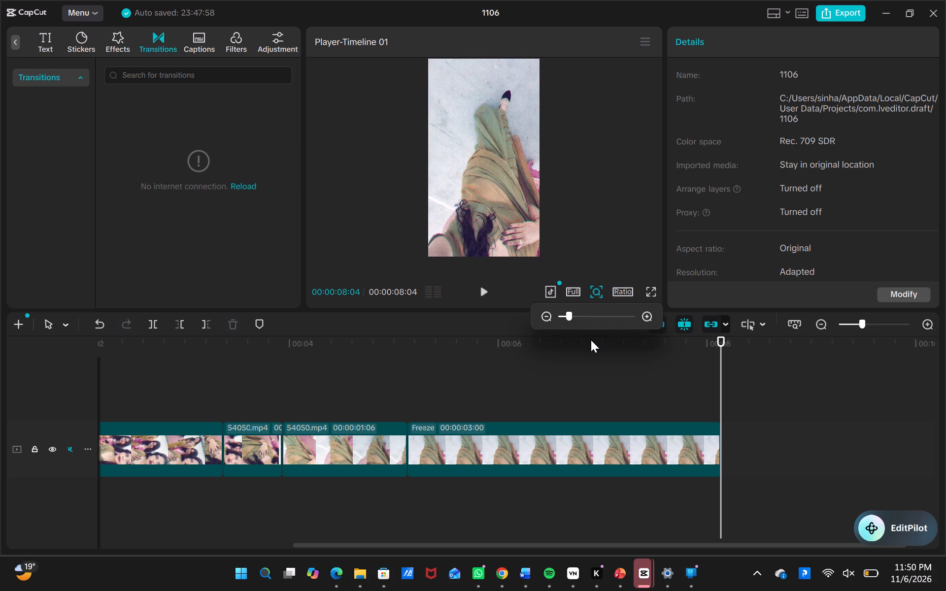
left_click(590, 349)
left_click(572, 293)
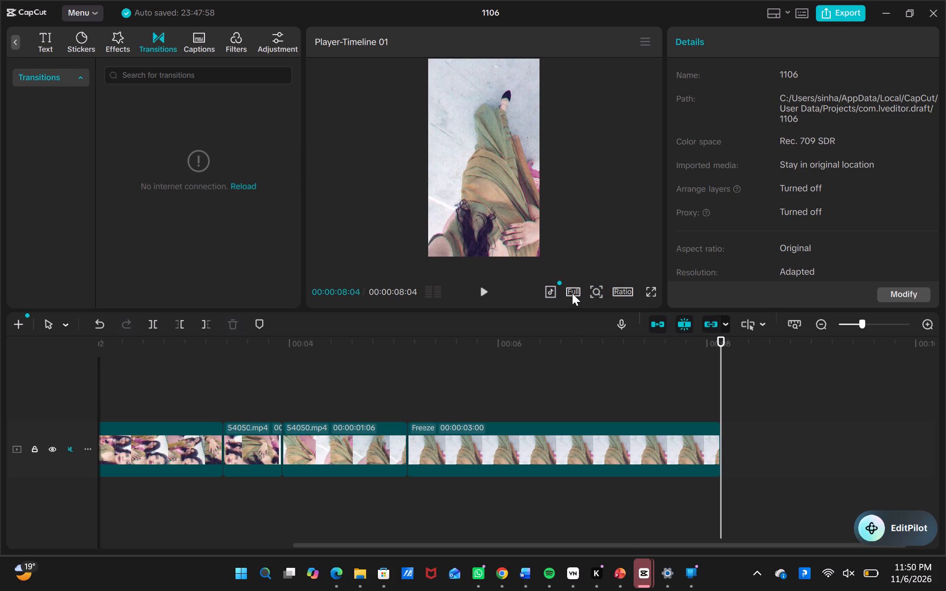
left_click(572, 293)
Compare the Instagram Reels and TikTok social media previews on the player, ending with the Instagram Reels preview.
left_click(548, 293)
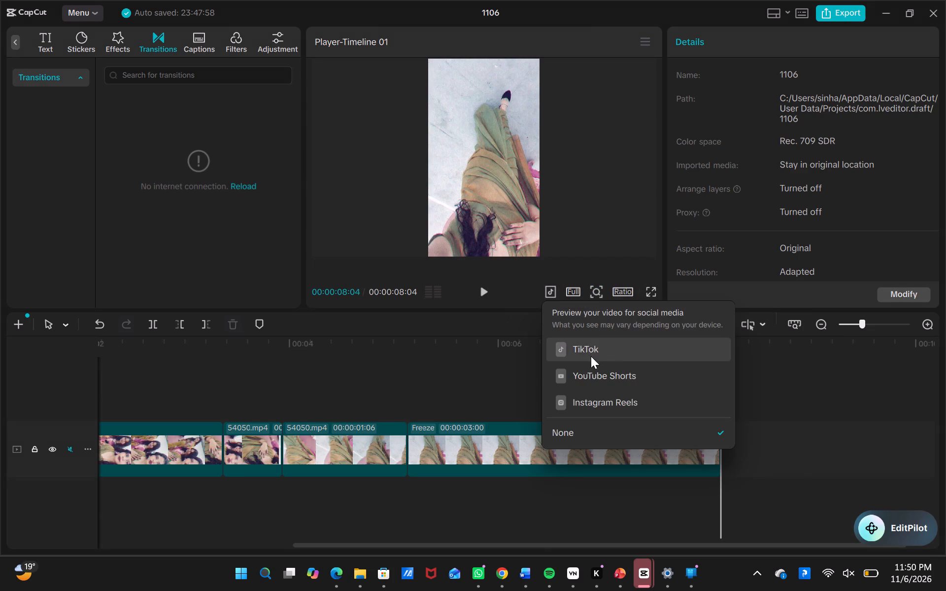
left_click(596, 397)
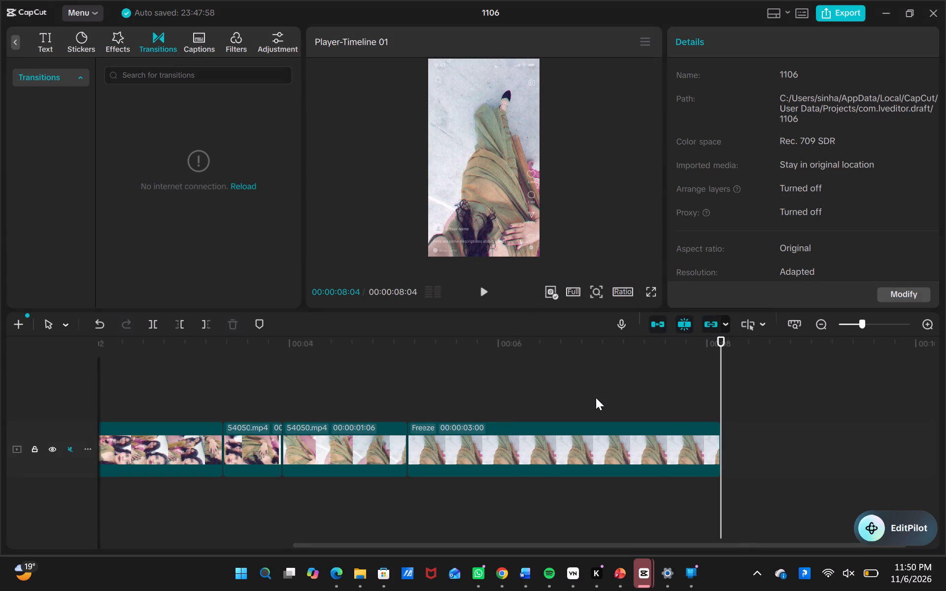
left_click(553, 293)
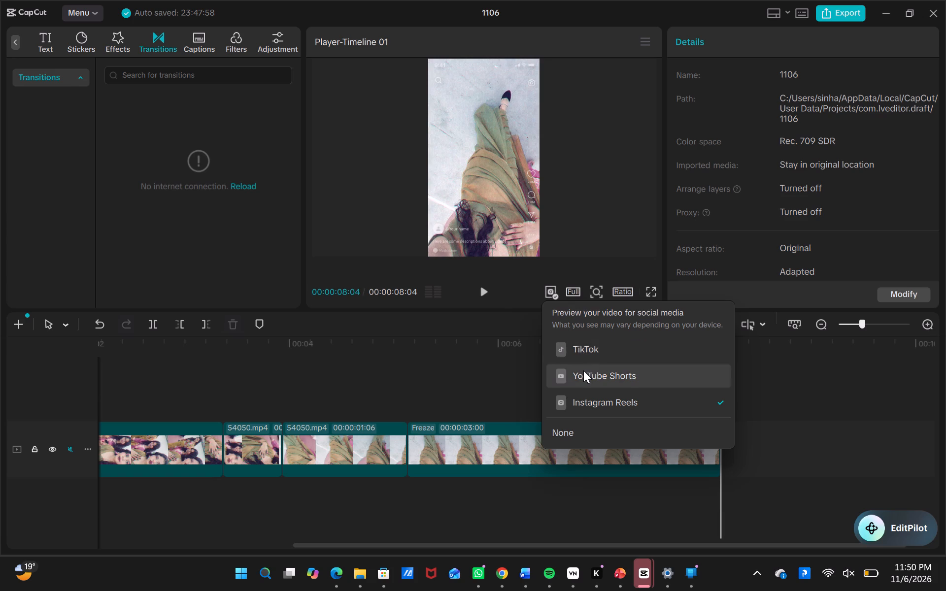
left_click(585, 352)
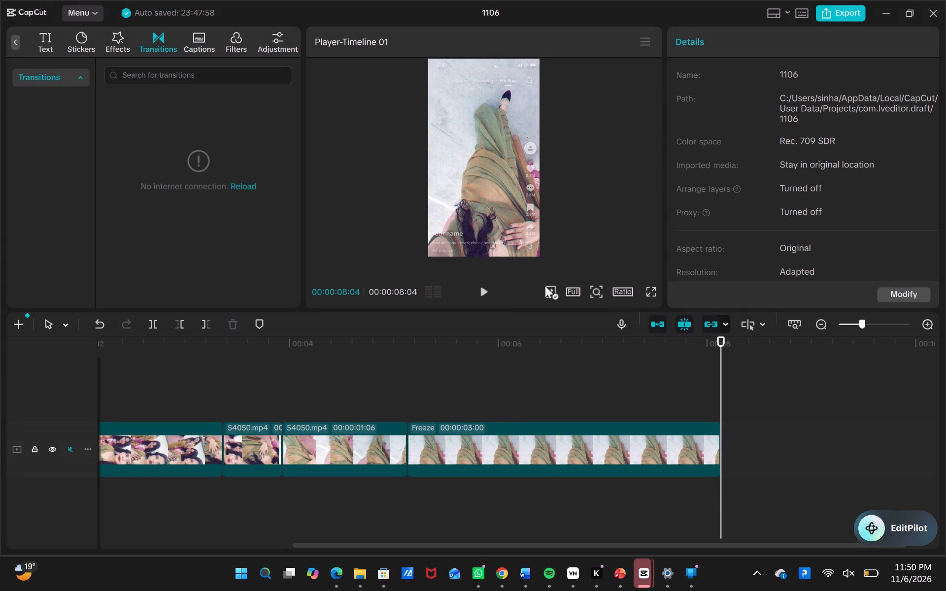
left_click(545, 286)
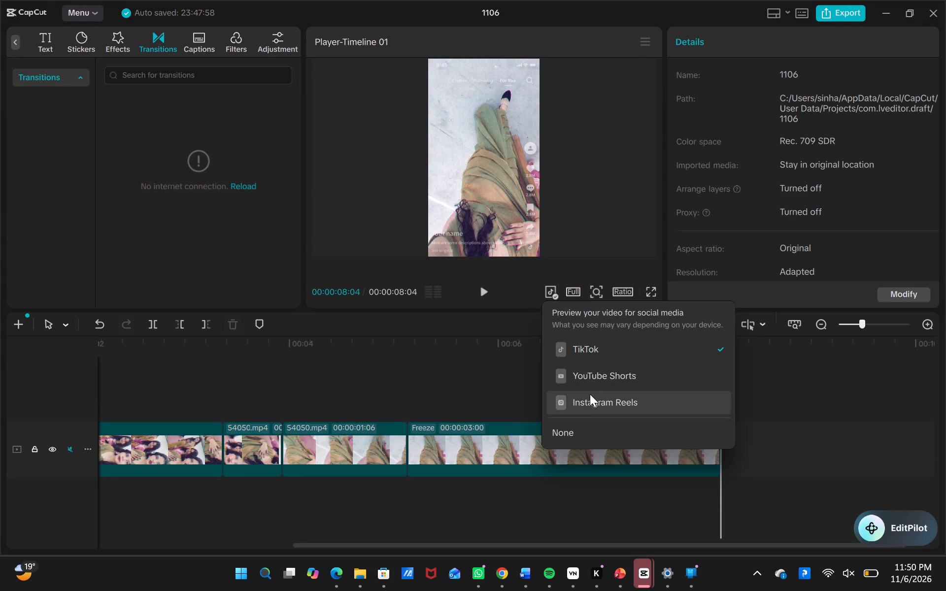
left_click(590, 394)
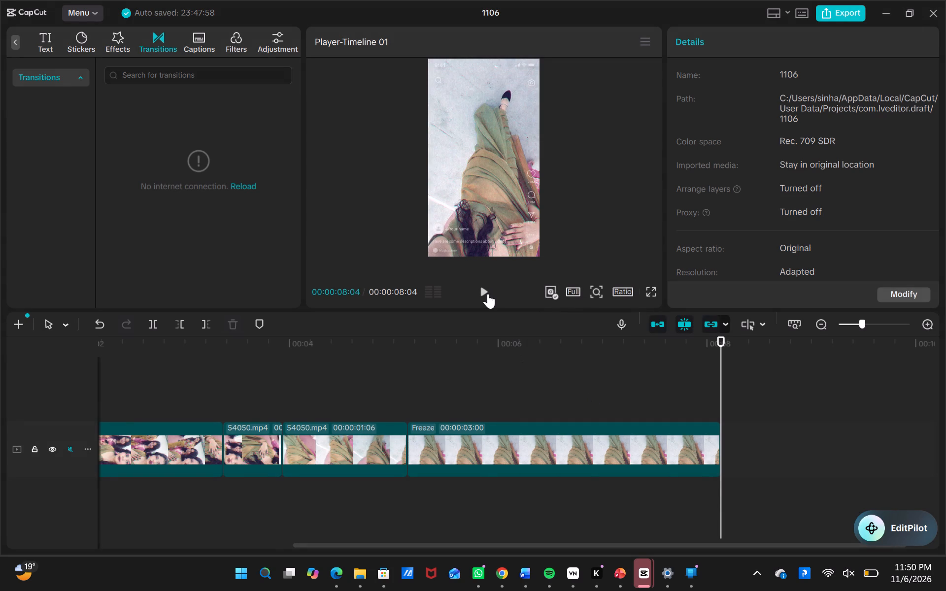
Play the whole video from the start with the Instagram Reels preview shown over it.
left_click(488, 294)
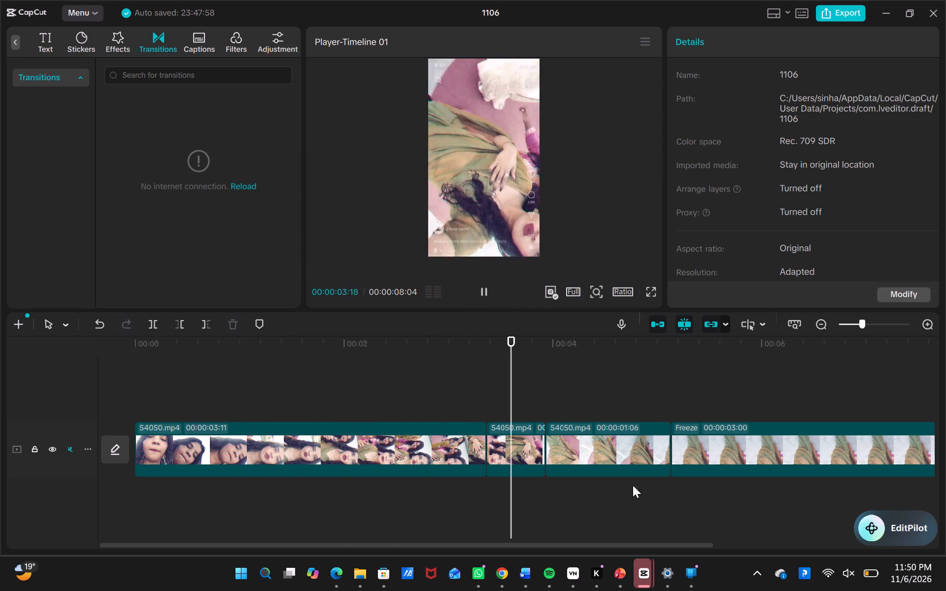
left_click(762, 318)
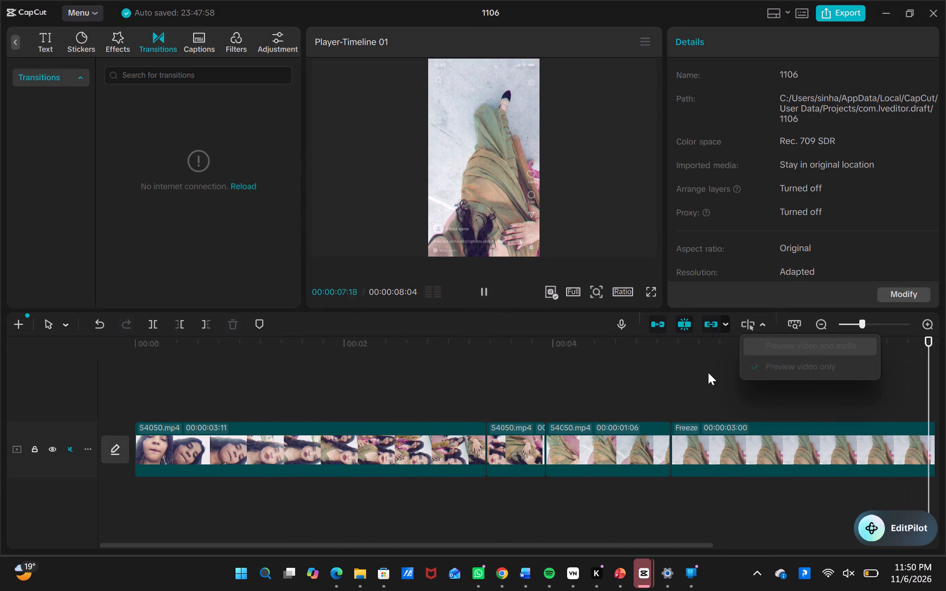
left_click(680, 387)
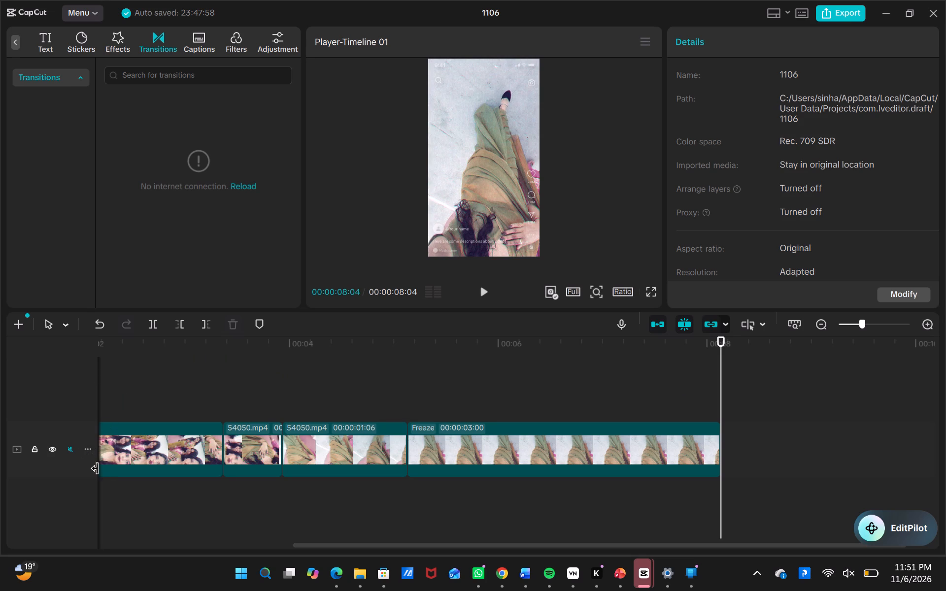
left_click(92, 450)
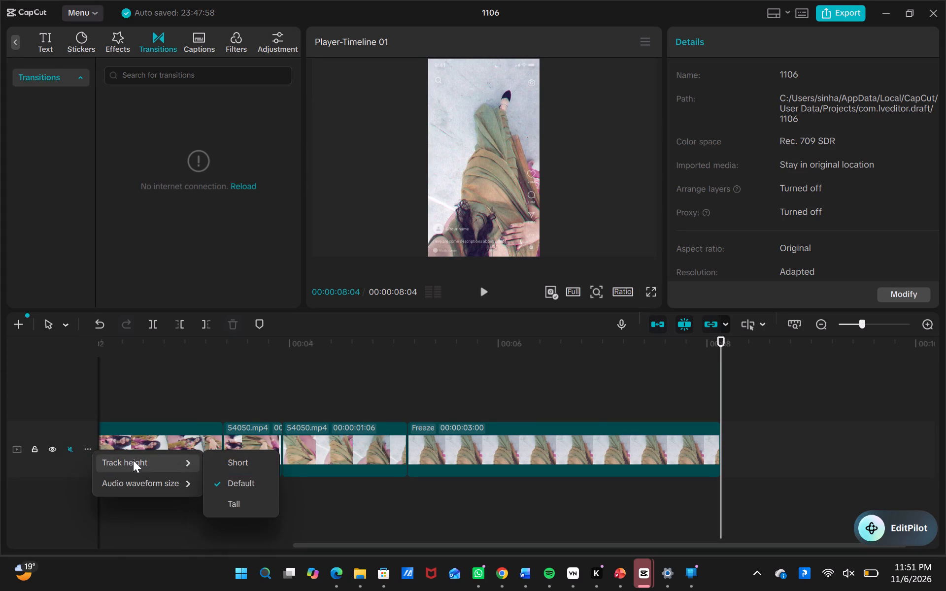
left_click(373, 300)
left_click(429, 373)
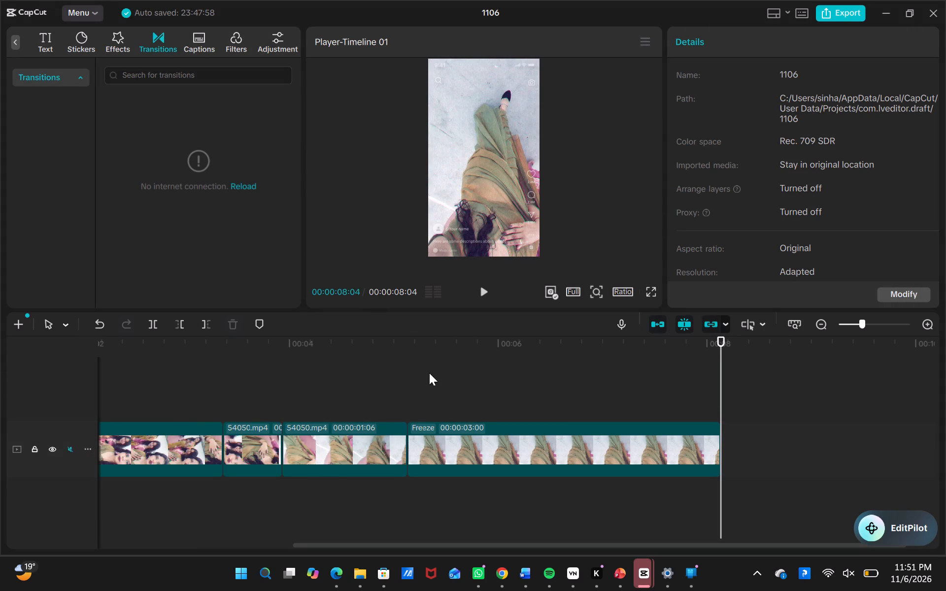
Place the playhead at the start of the freeze frame, 00:00:05:04, and try to load the transitions again.
key("Down")
key("Down")
key("Down")
key("Down")
key("Up")
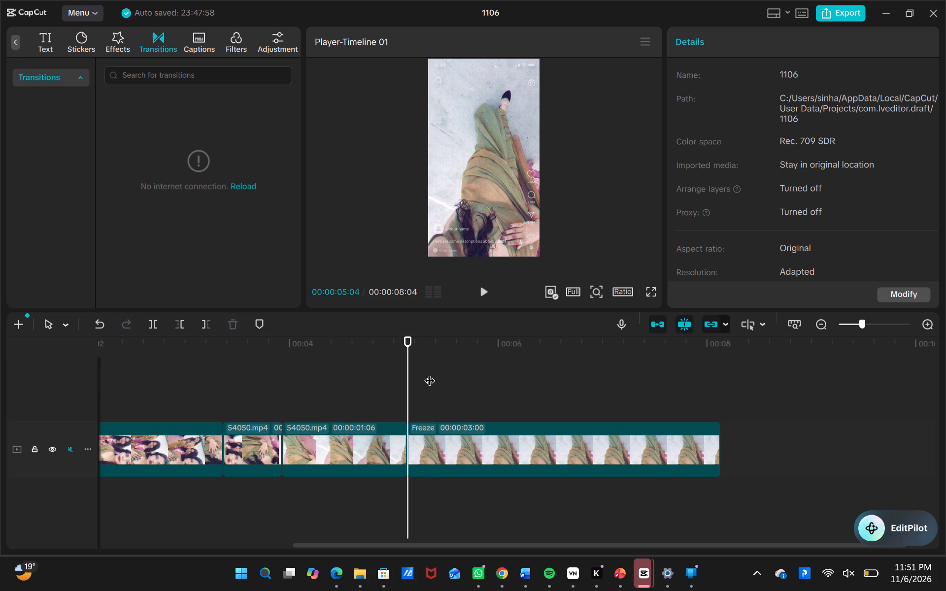
left_click(247, 183)
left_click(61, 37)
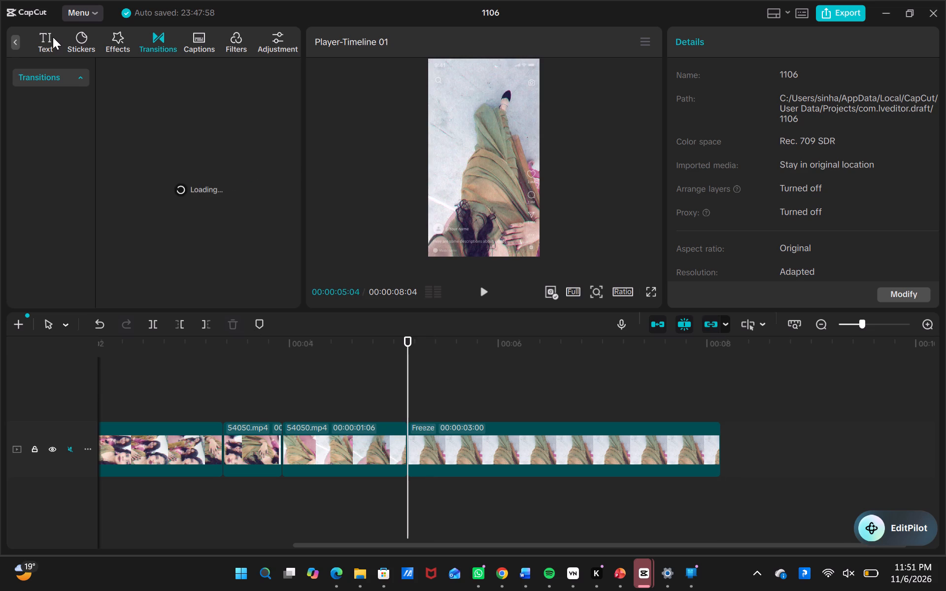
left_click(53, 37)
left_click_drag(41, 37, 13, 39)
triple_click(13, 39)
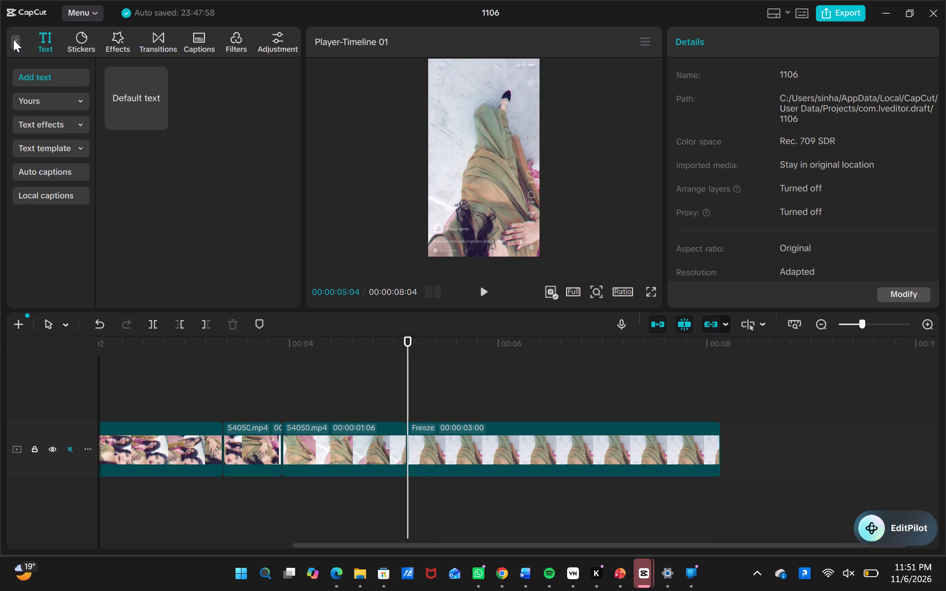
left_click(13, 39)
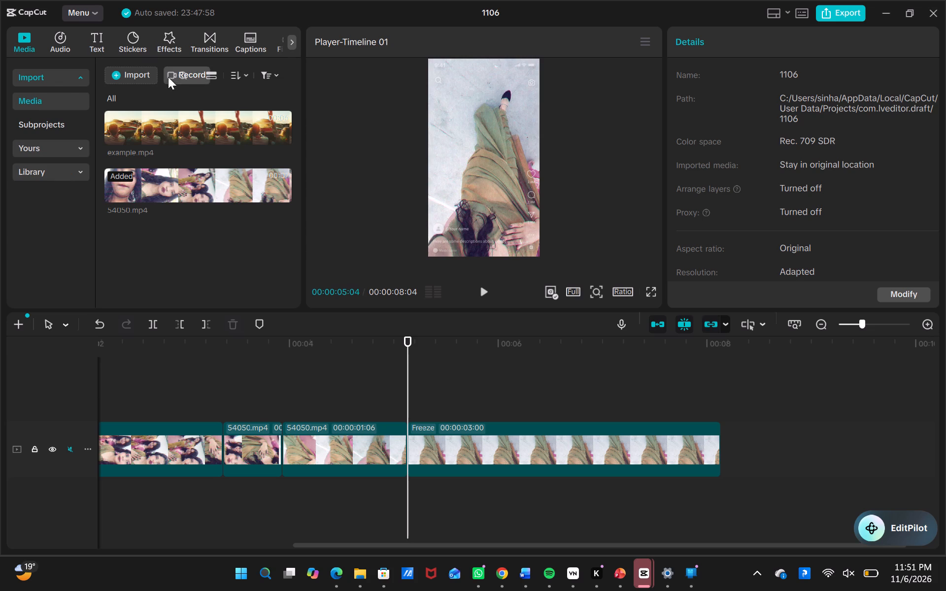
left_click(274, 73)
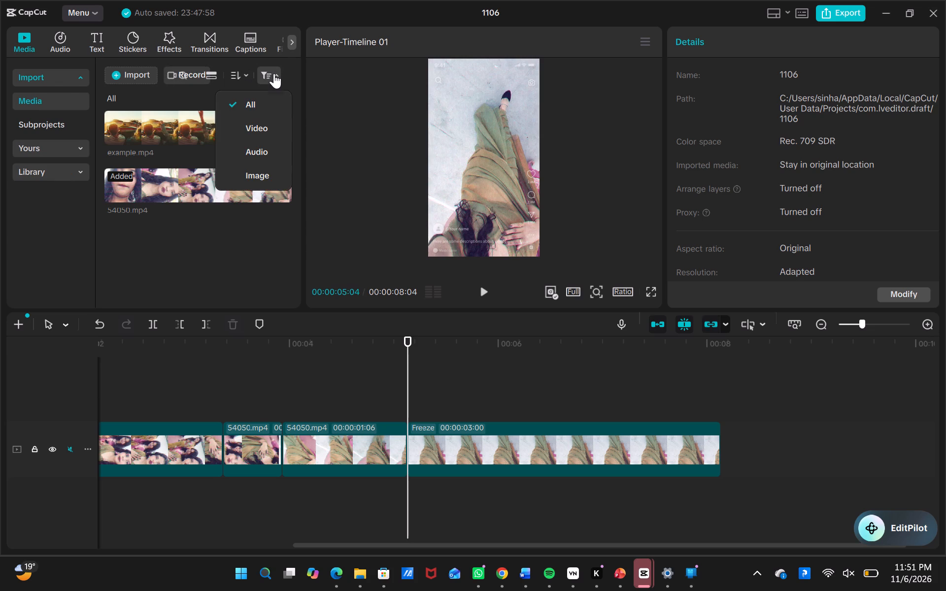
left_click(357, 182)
Play the video from the start of the freeze frame to the end.
left_click(478, 293)
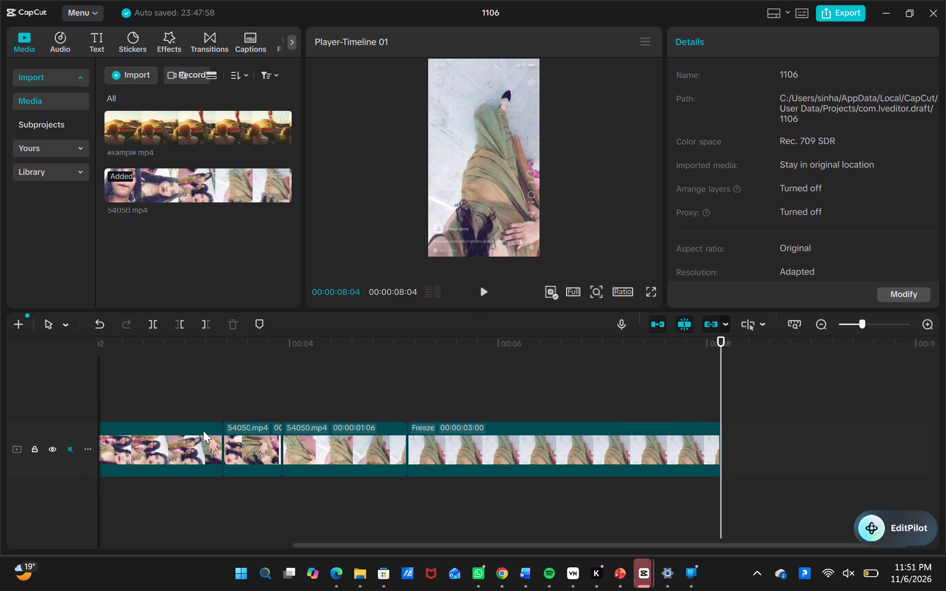
Mirror the freeze frame clip at the end of the main track.
left_click(157, 441)
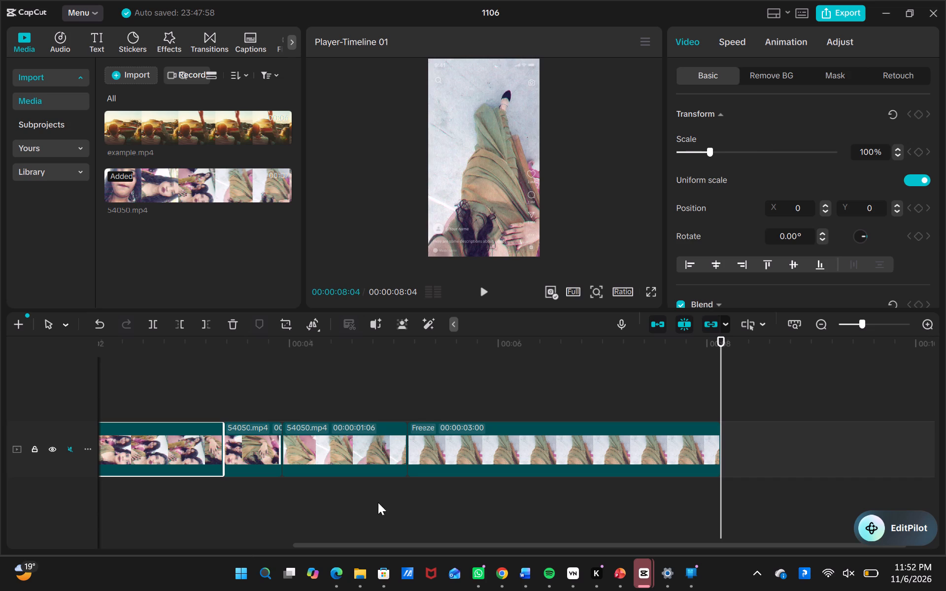
left_click(407, 464)
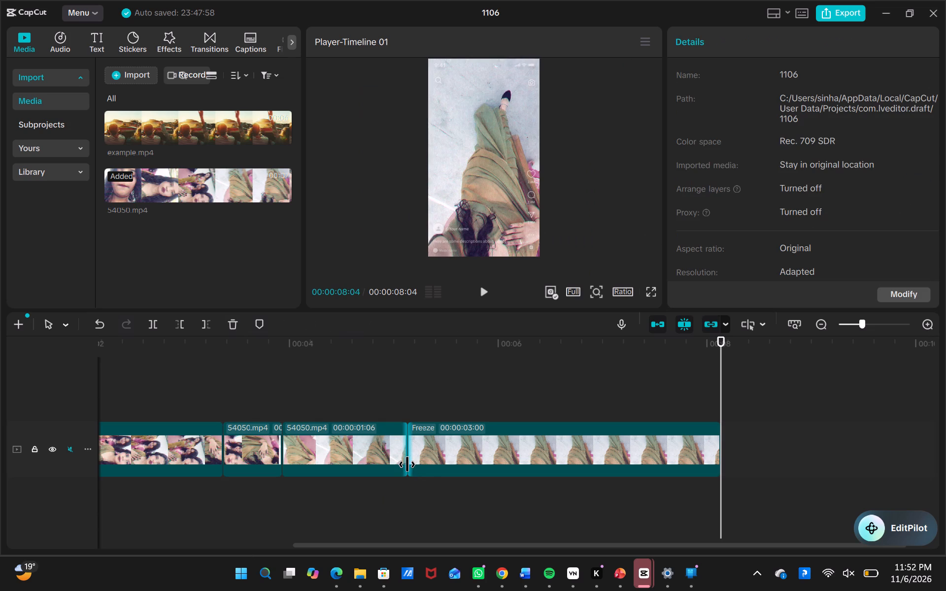
left_click(432, 460)
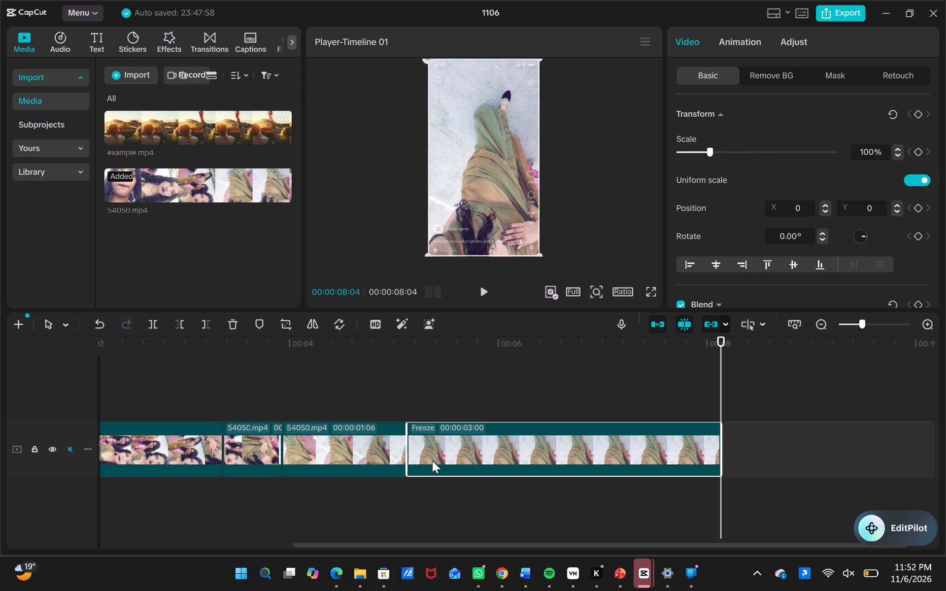
left_click(312, 319)
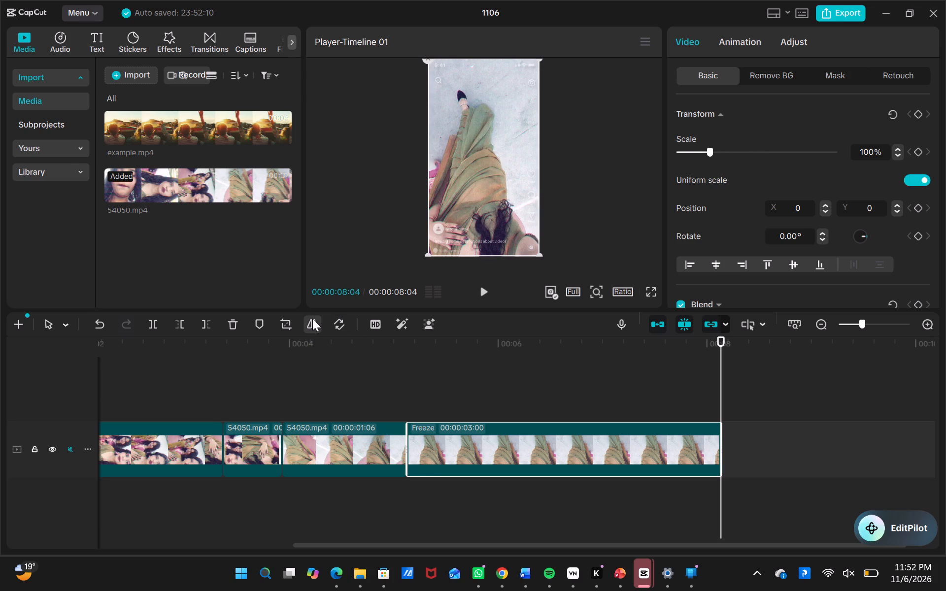
Play the video from the beginning to review the mirrored freeze frame and pause near the end, at 00:00:08:00.
left_click(484, 295)
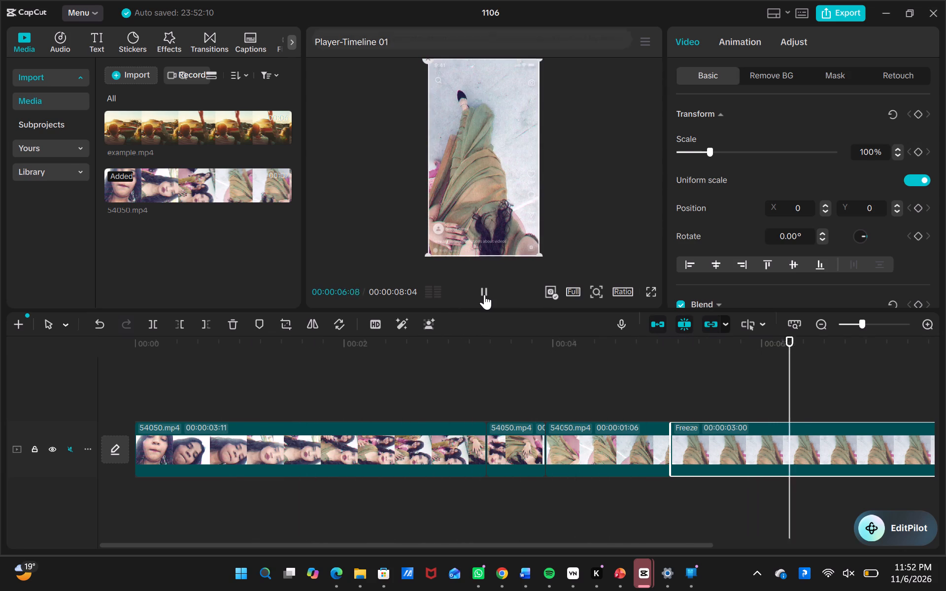
left_click(484, 295)
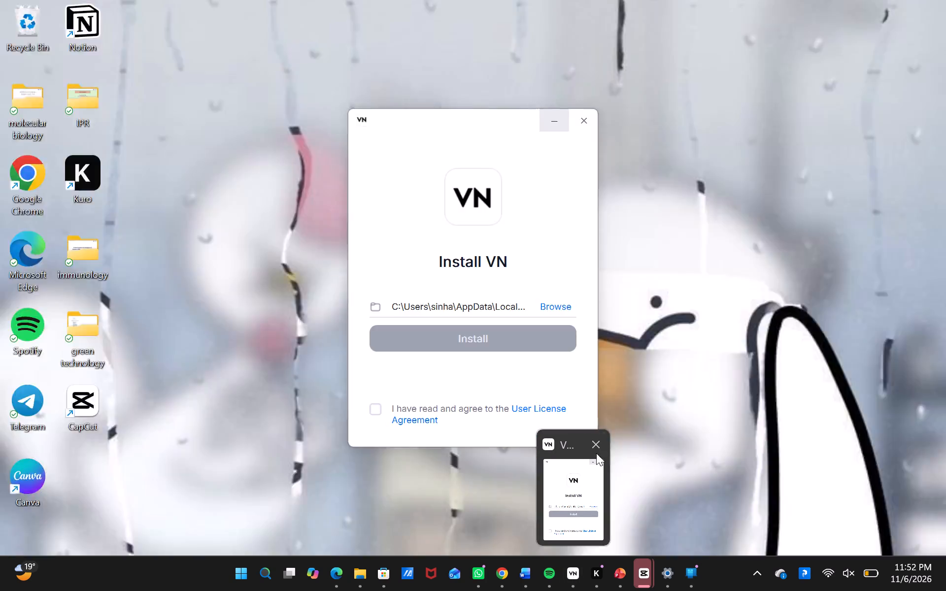
Close the background VN installer, Settings, Spotify and phone connection error windows.
left_click(594, 438)
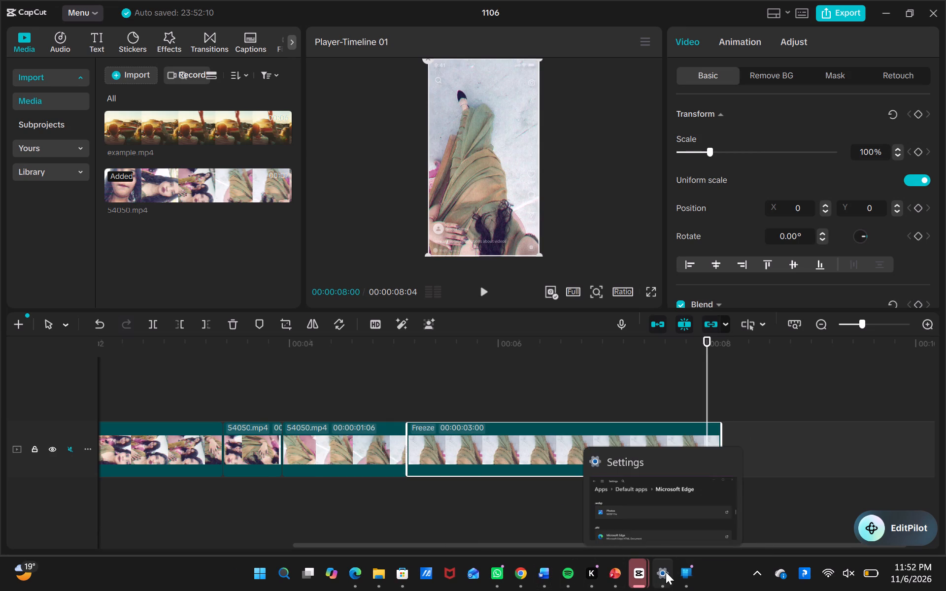
left_click(731, 463)
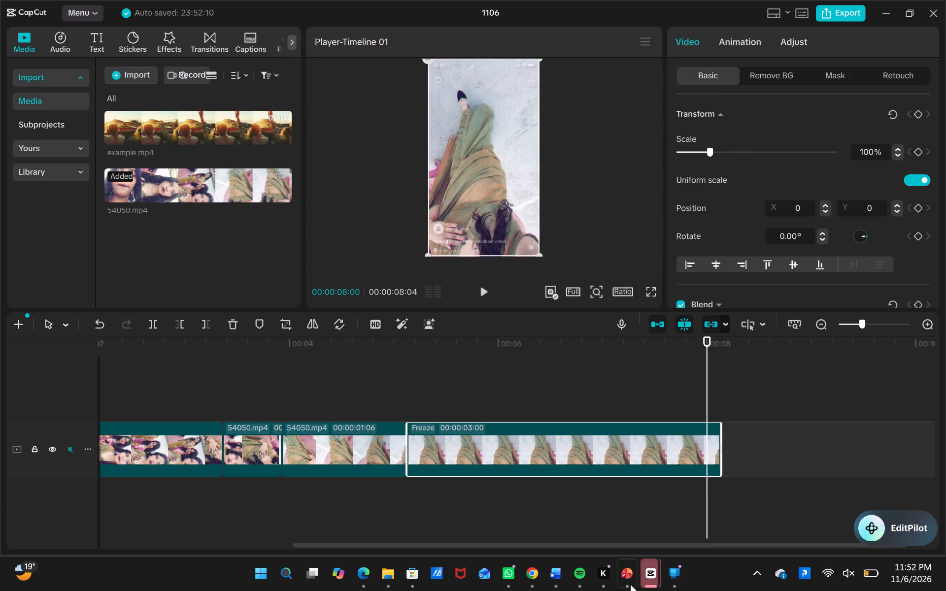
left_click(642, 421)
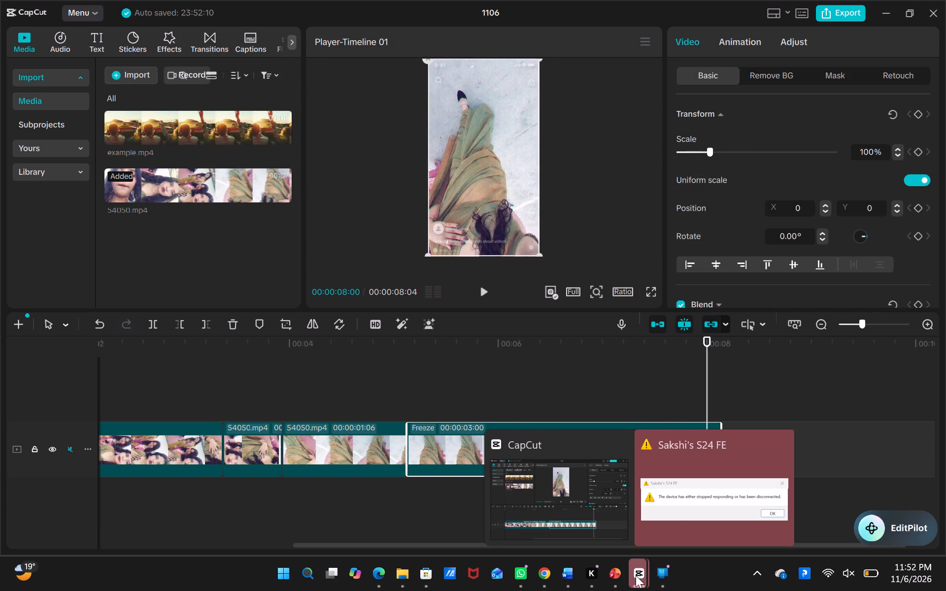
left_click(781, 443)
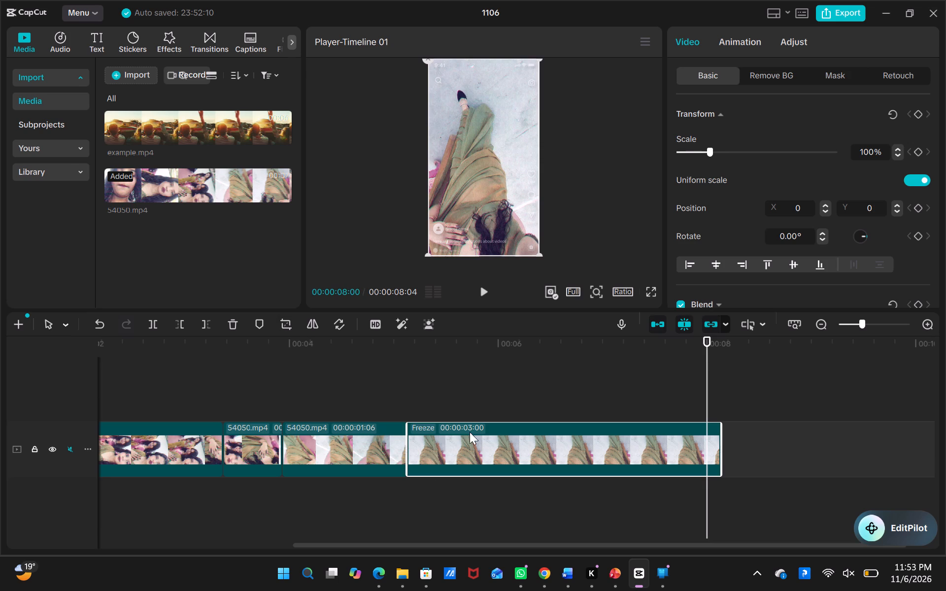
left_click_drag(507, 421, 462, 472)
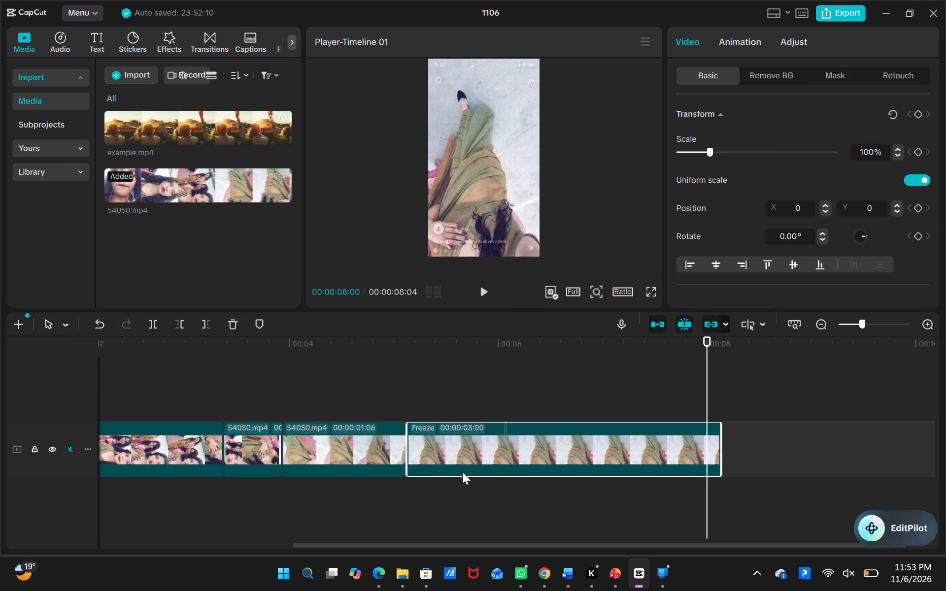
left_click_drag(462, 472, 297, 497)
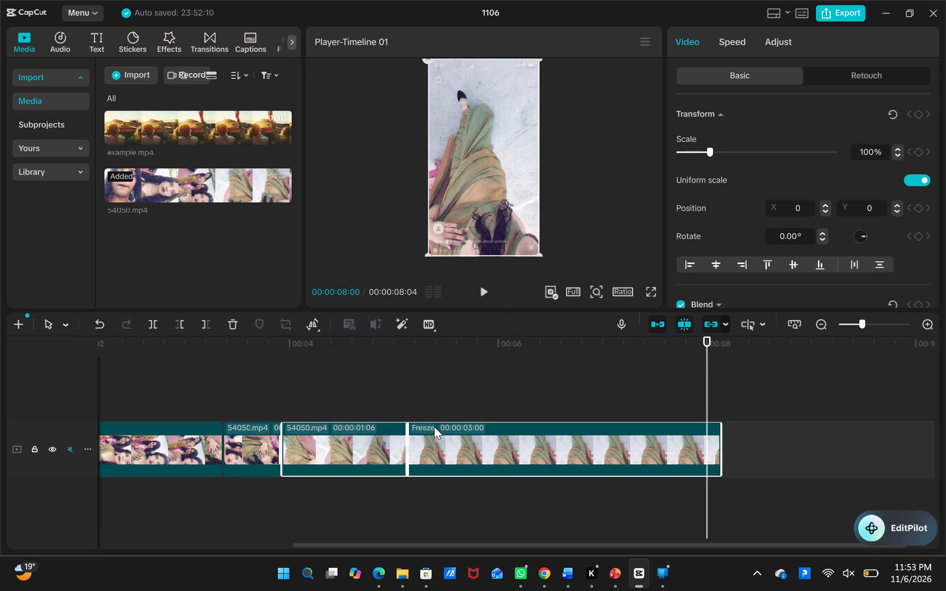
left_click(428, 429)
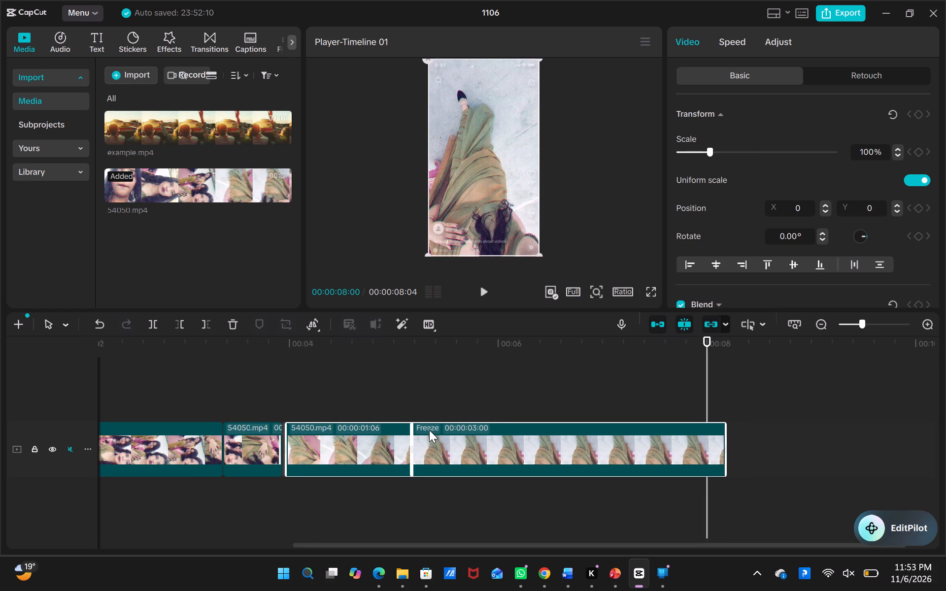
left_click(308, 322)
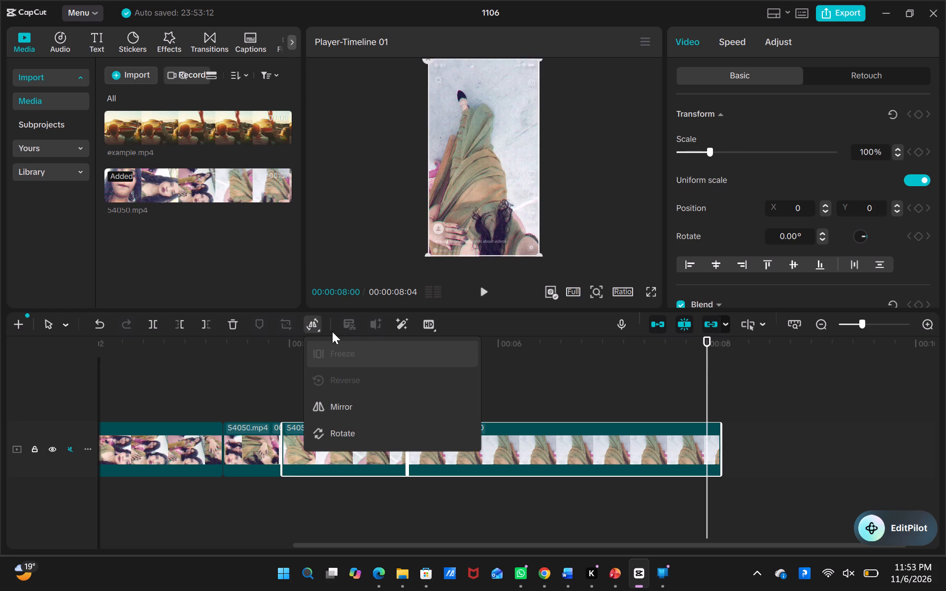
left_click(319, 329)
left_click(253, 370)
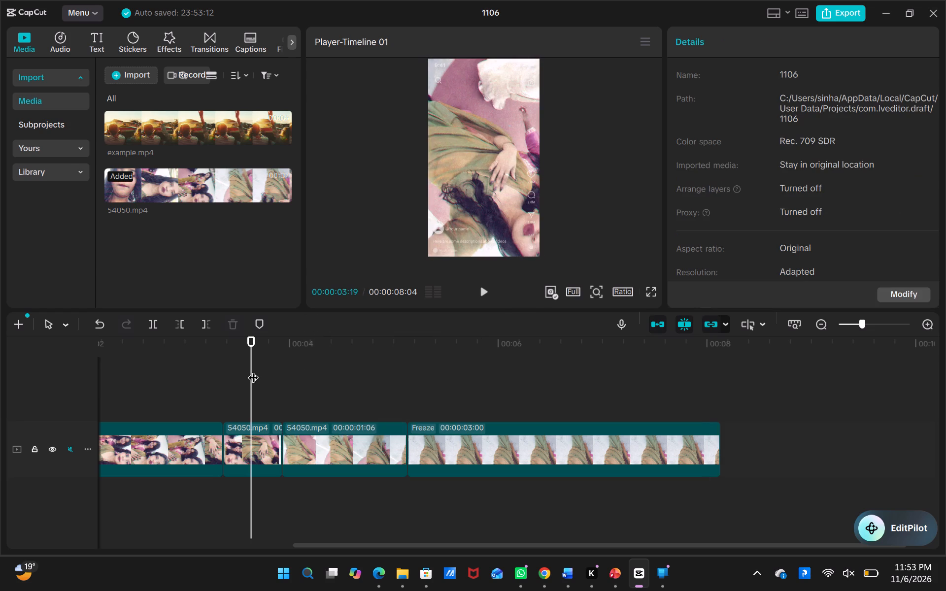
Move the 00:00:01:06 clip from the main track to a new track above, aligned with the start of the freeze frame.
left_click(349, 427)
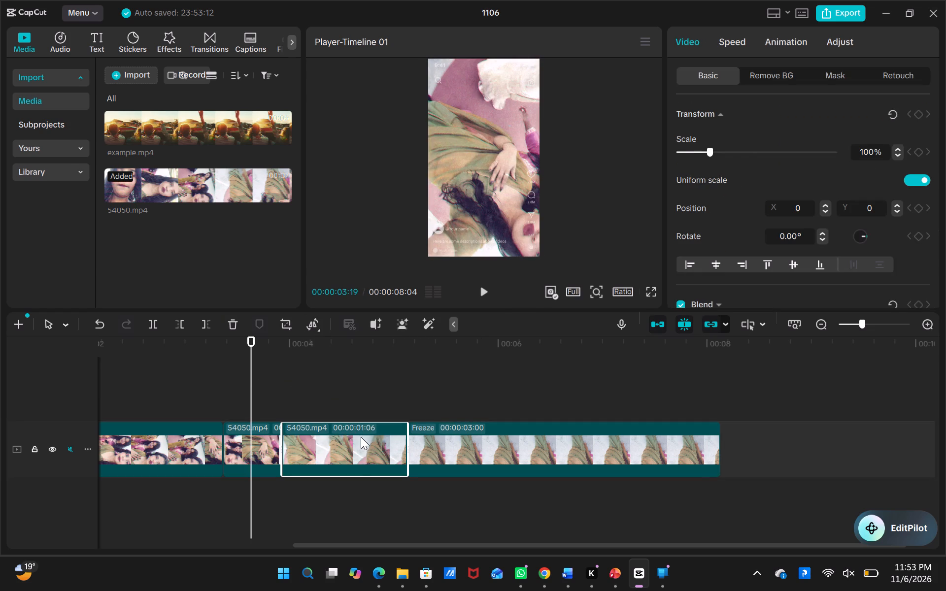
left_click_drag(361, 437, 306, 494)
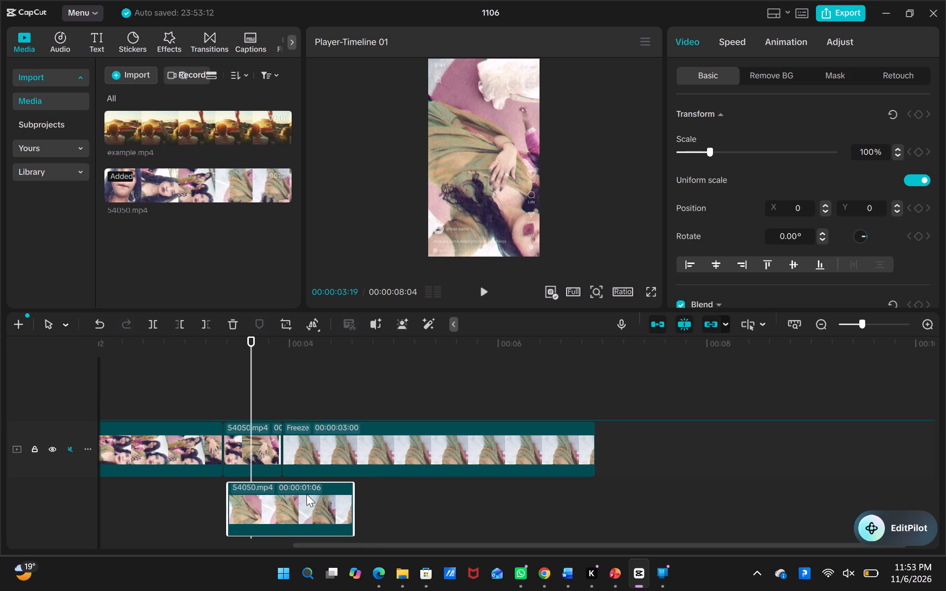
left_click_drag(306, 494, 358, 492)
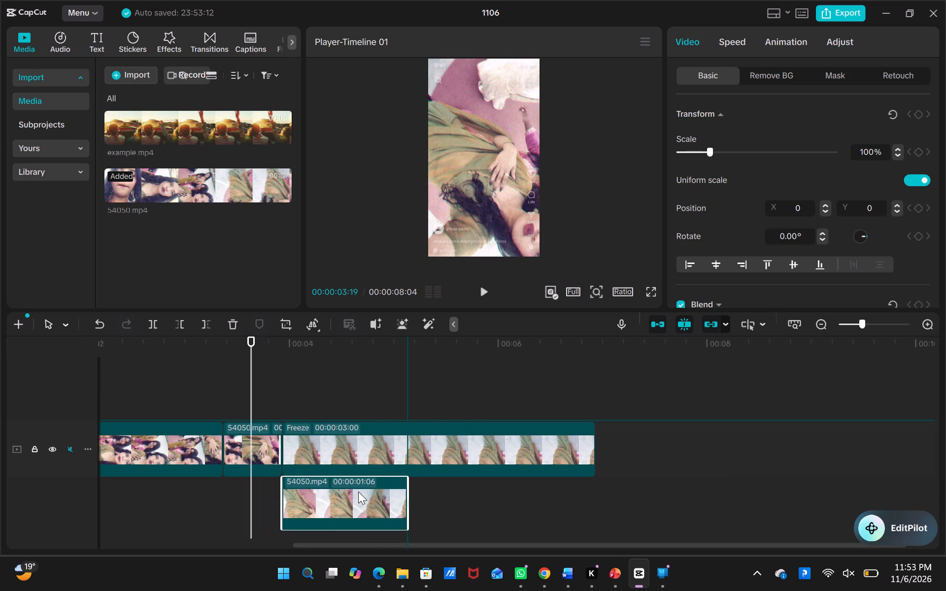
Play the video from 00:00:03:19 through the overlay clip and pause at 00:00:05:00.
left_click(484, 289)
left_click(484, 289)
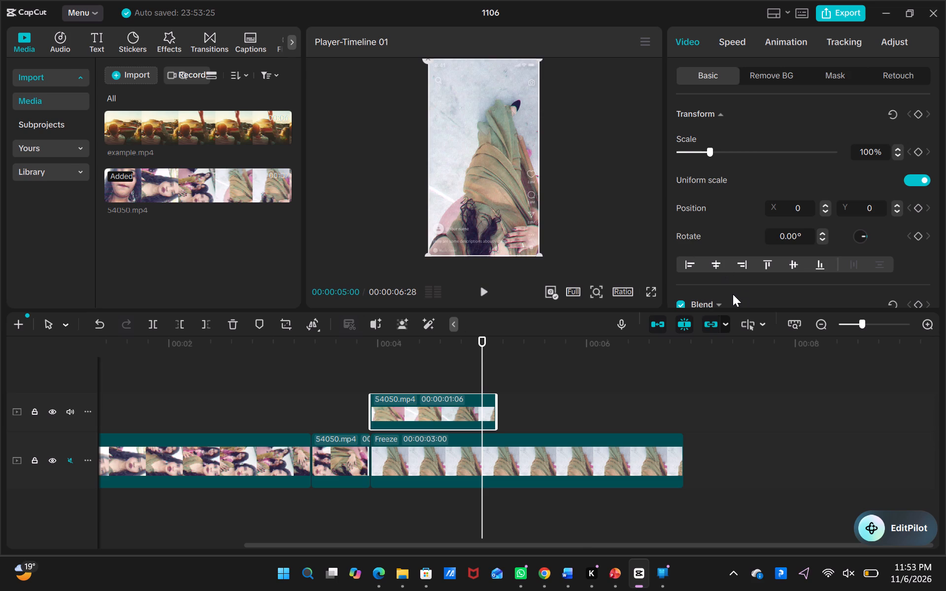
Enable automatic background removal on the 00:00:01:06 overlay clip.
left_click(780, 68)
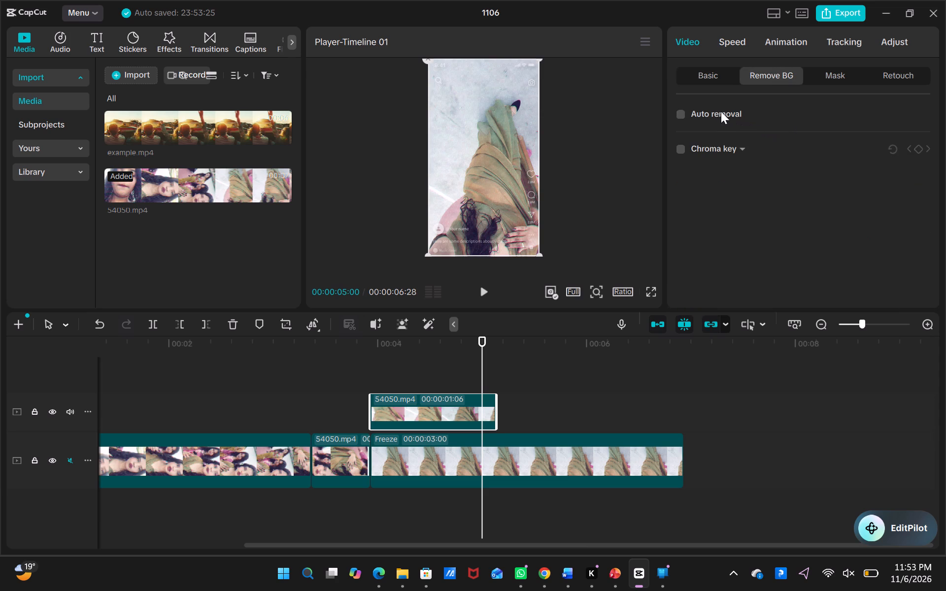
left_click(712, 110)
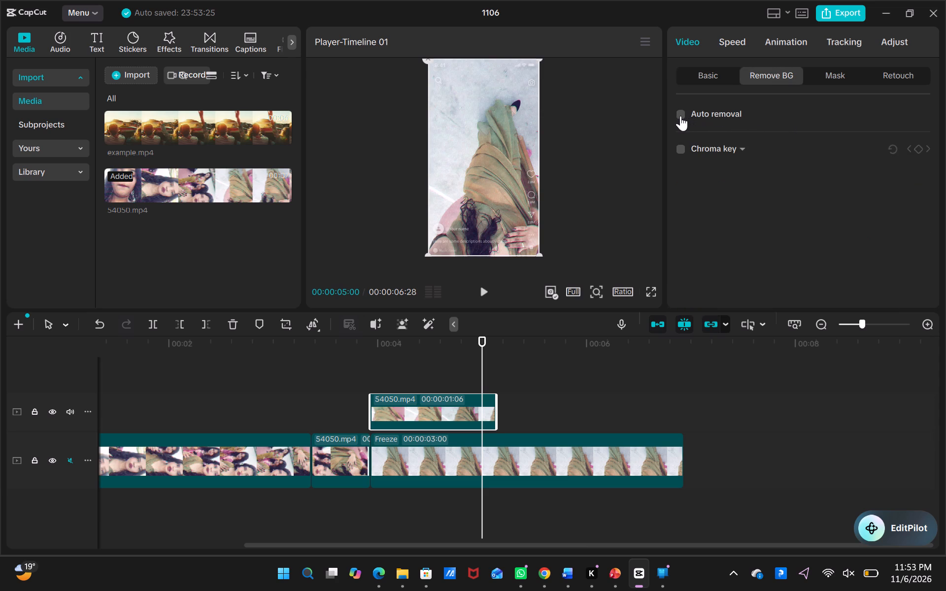
left_click(680, 116)
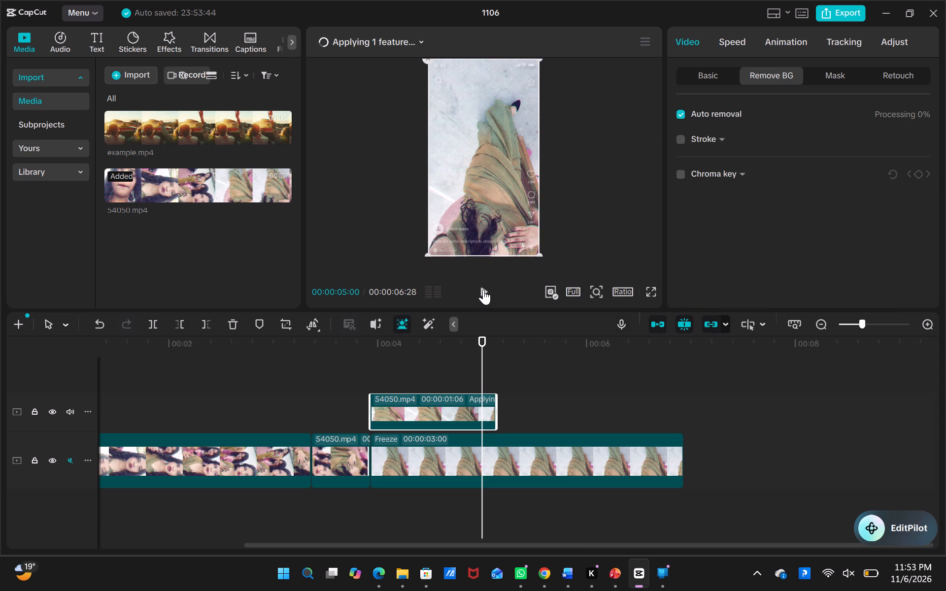
Play the video from 00:00:05:00 to the end.
left_click(483, 289)
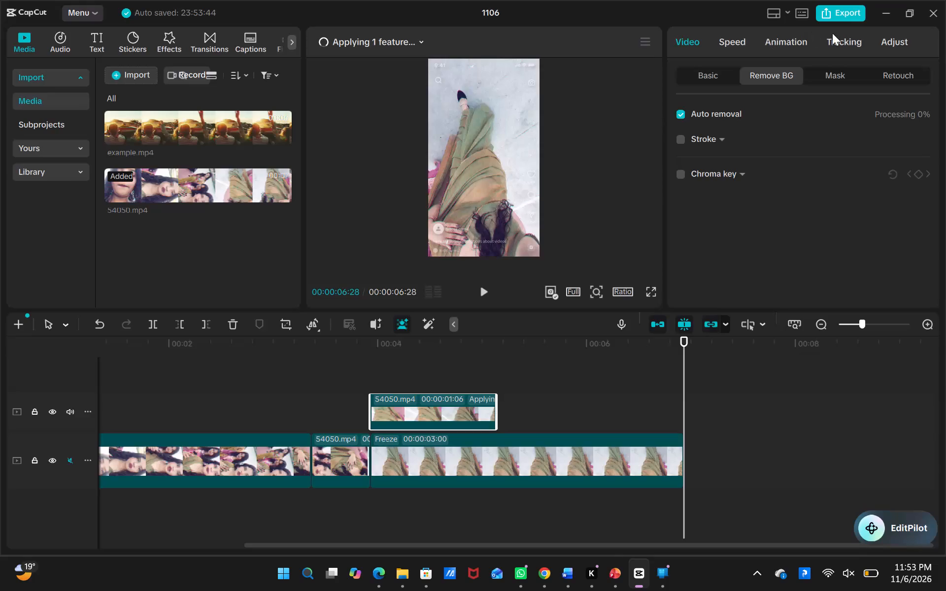
Look through the Basic, HSL, Curves and Mask adjustment options of the 00:00:01:06 overlay clip.
left_click(883, 44)
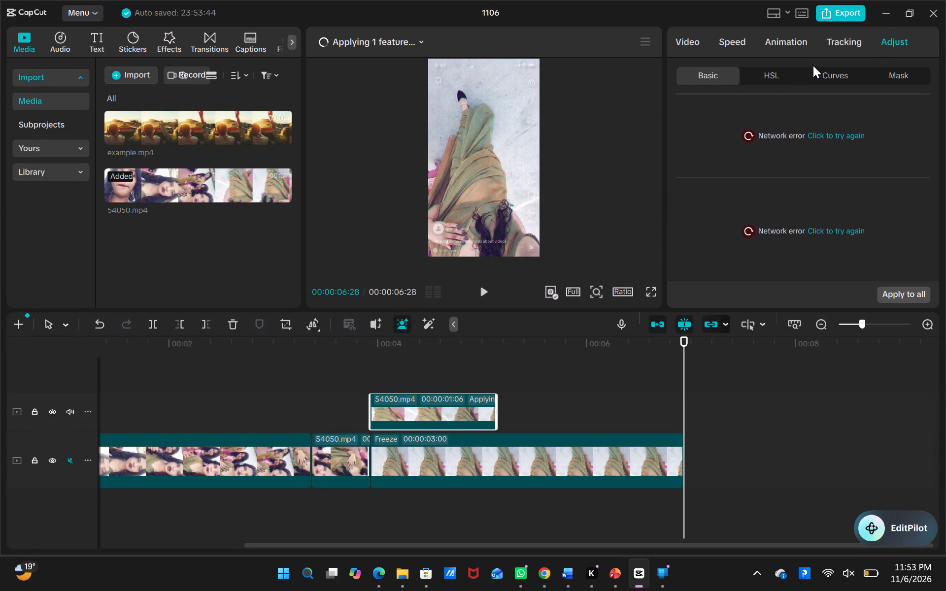
left_click(834, 135)
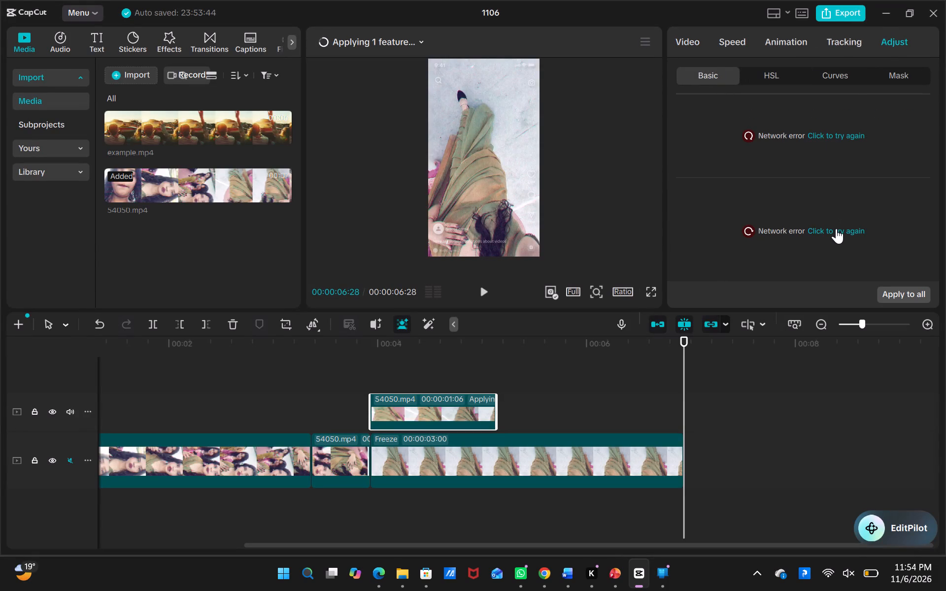
left_click(836, 229)
left_click(782, 78)
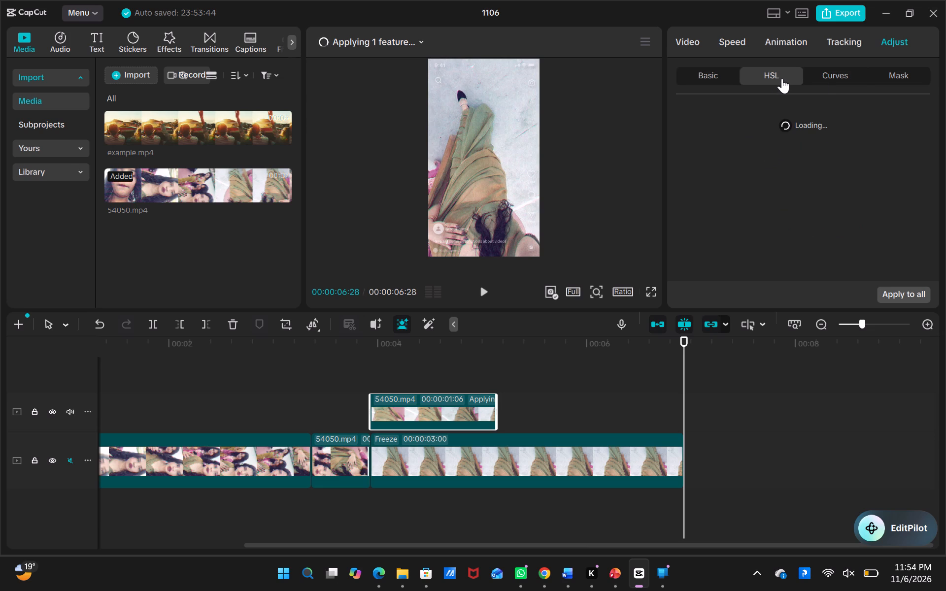
left_click(825, 76)
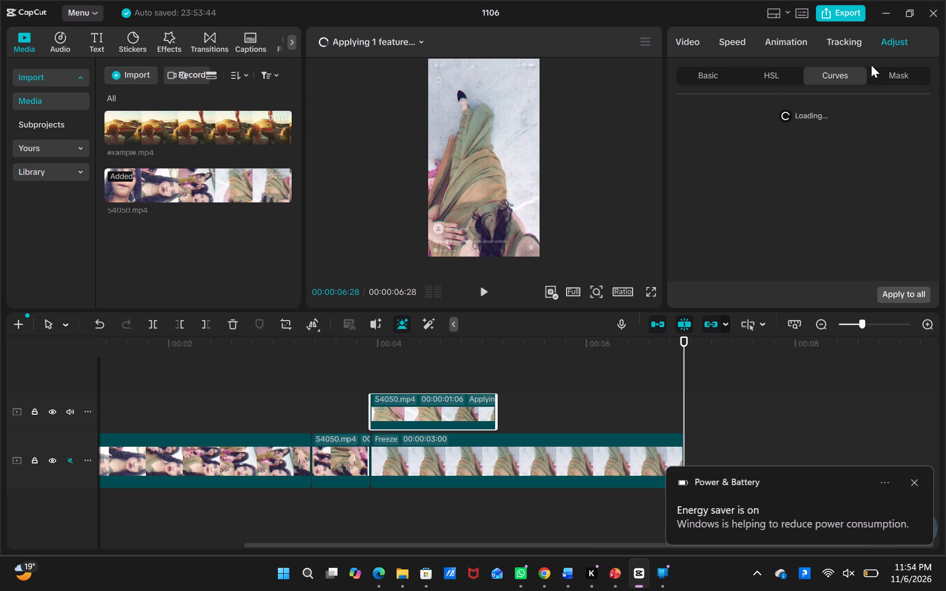
left_click(888, 73)
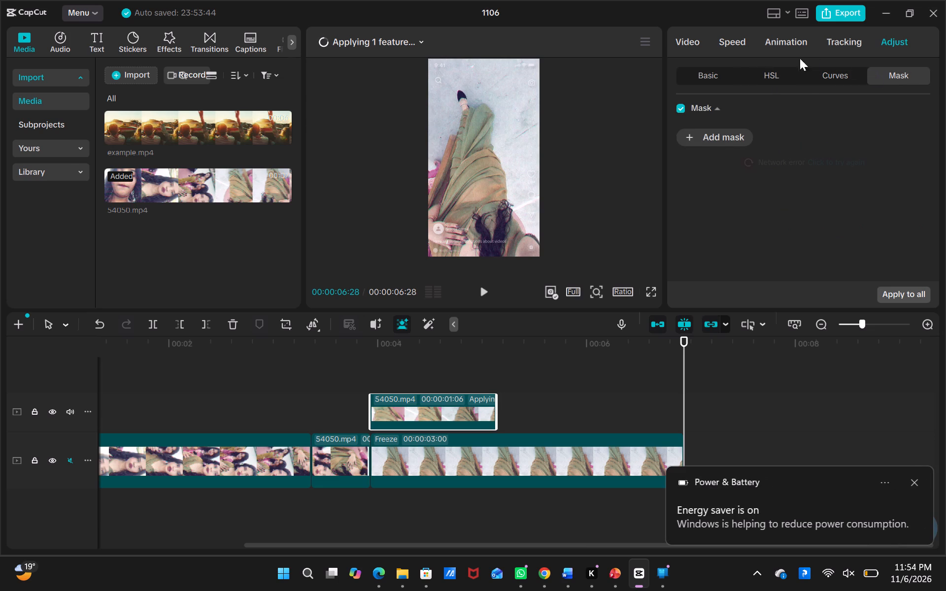
Return to the overlay clip's Basic adjustments and retry loading the first group of options.
left_click(703, 76)
double_click(703, 76)
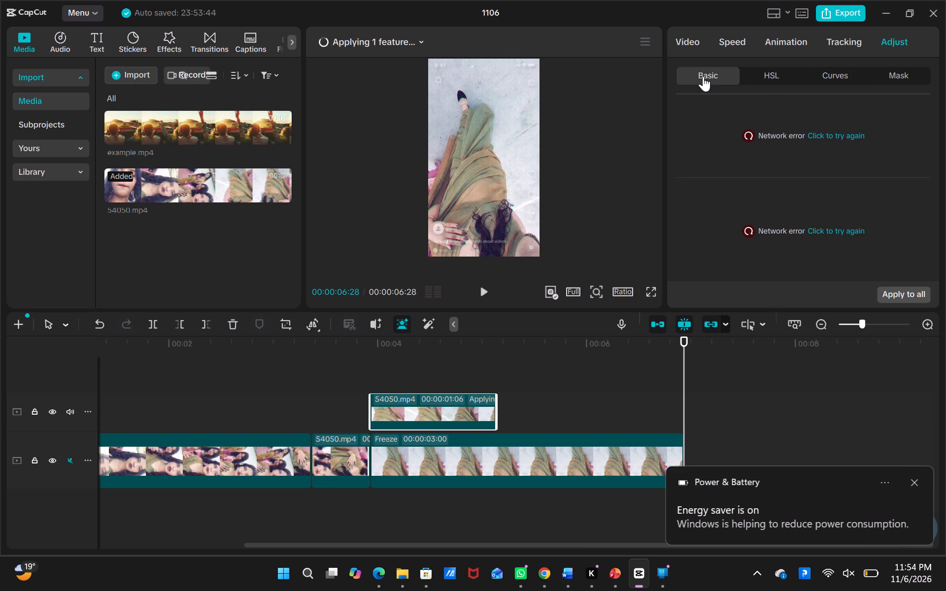
left_click_drag(703, 76, 833, 135)
left_click(833, 135)
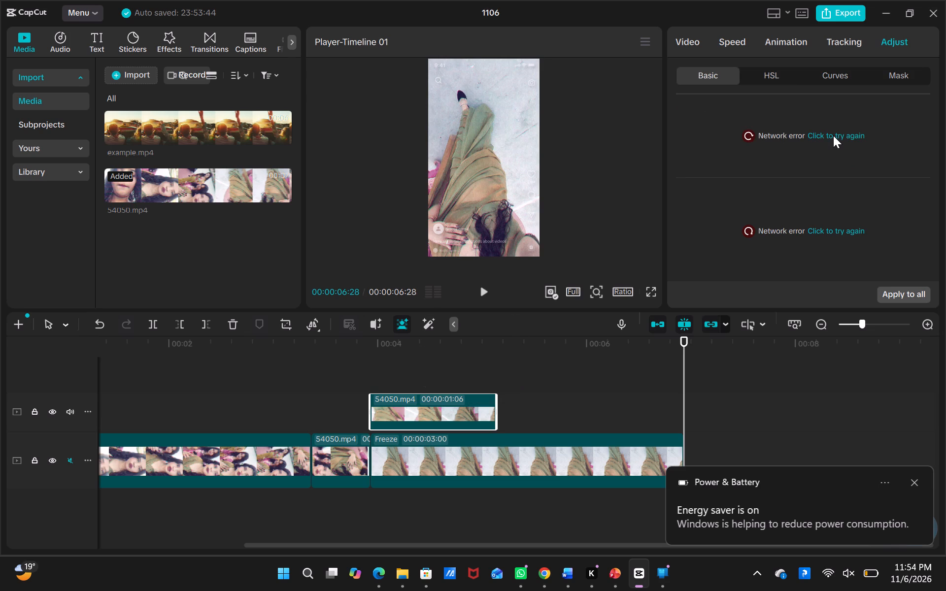
left_click(833, 135)
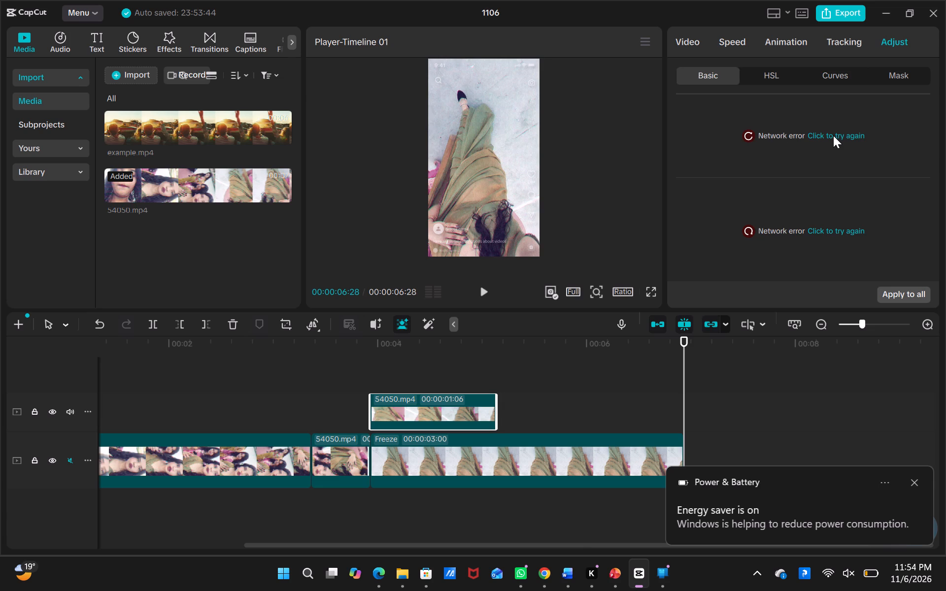
left_click(822, 136)
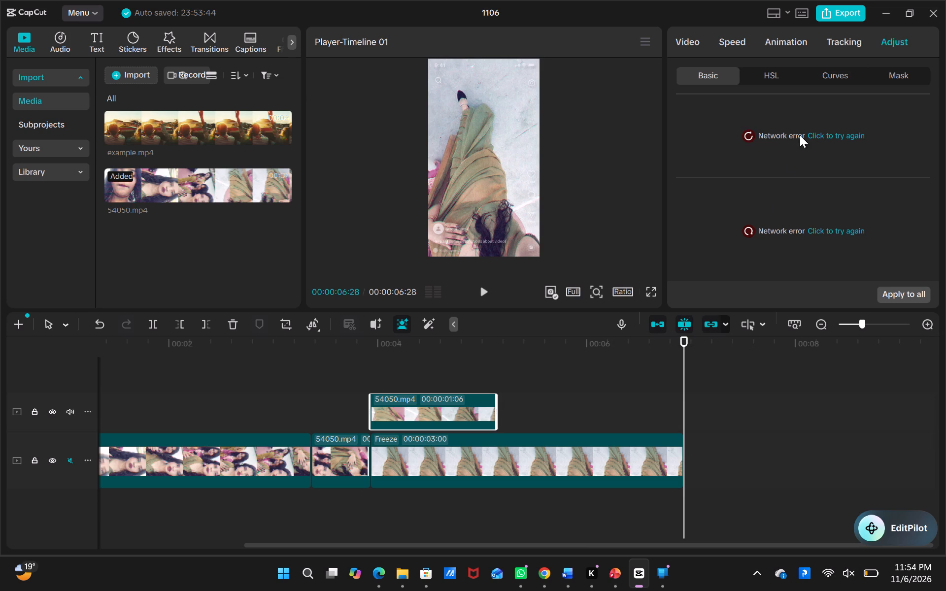
left_click(783, 136)
left_click(826, 131)
Check the computer's Wi-Fi connection in the Windows quick settings and return to CapCut.
left_click(830, 576)
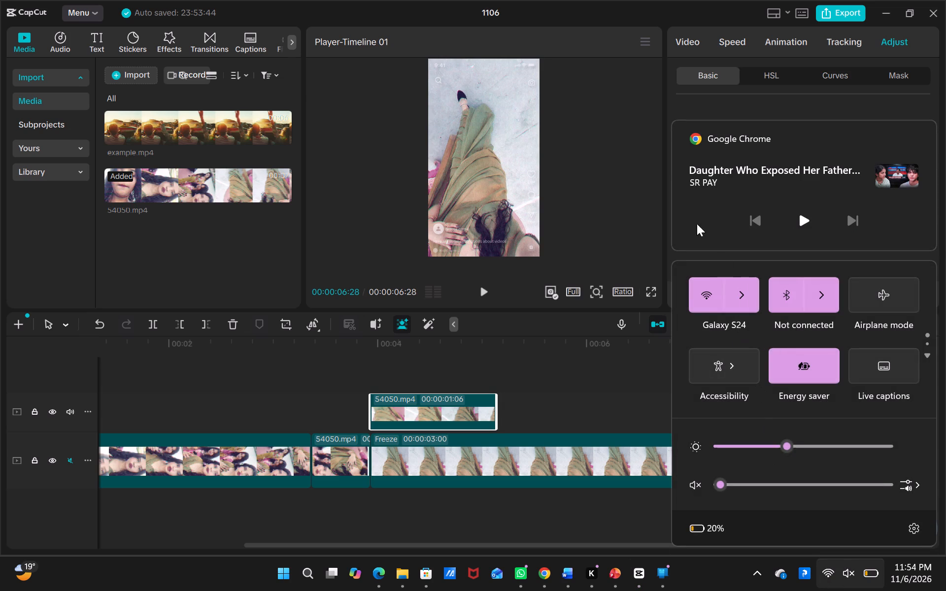
left_click(643, 168)
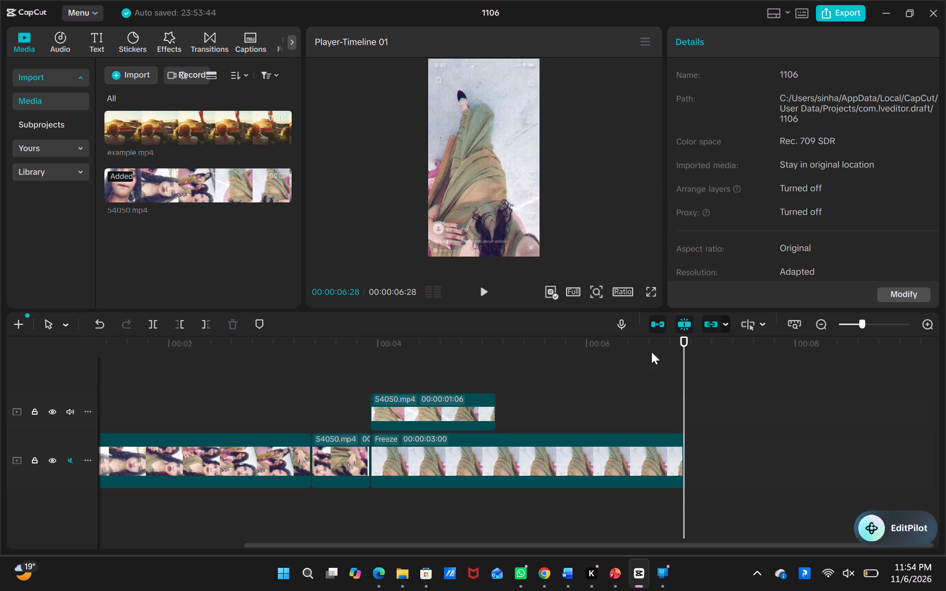
Reselect the 00:00:01:06 overlay clip and retry loading its Basic adjustments, checking HSL as well.
left_click(477, 406)
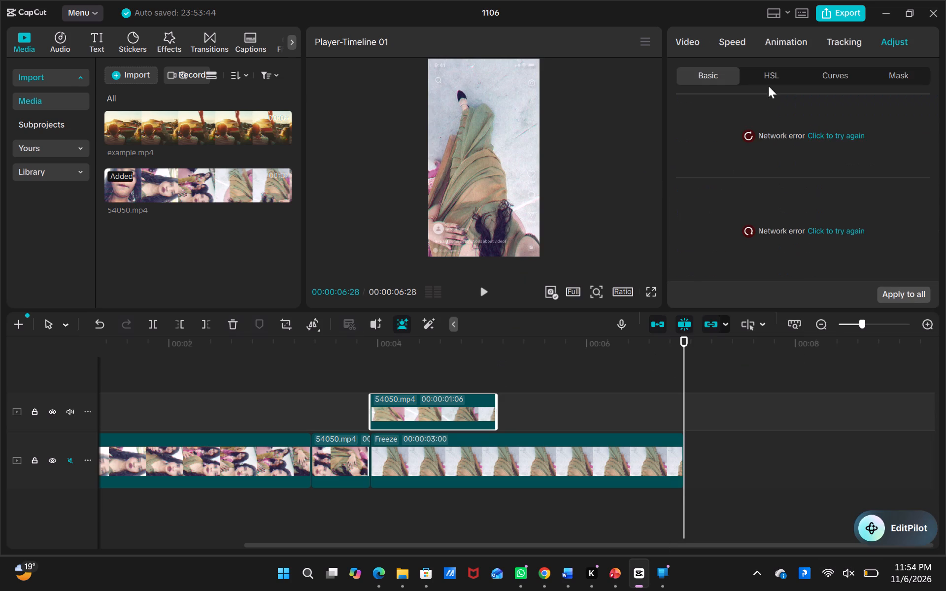
left_click(834, 137)
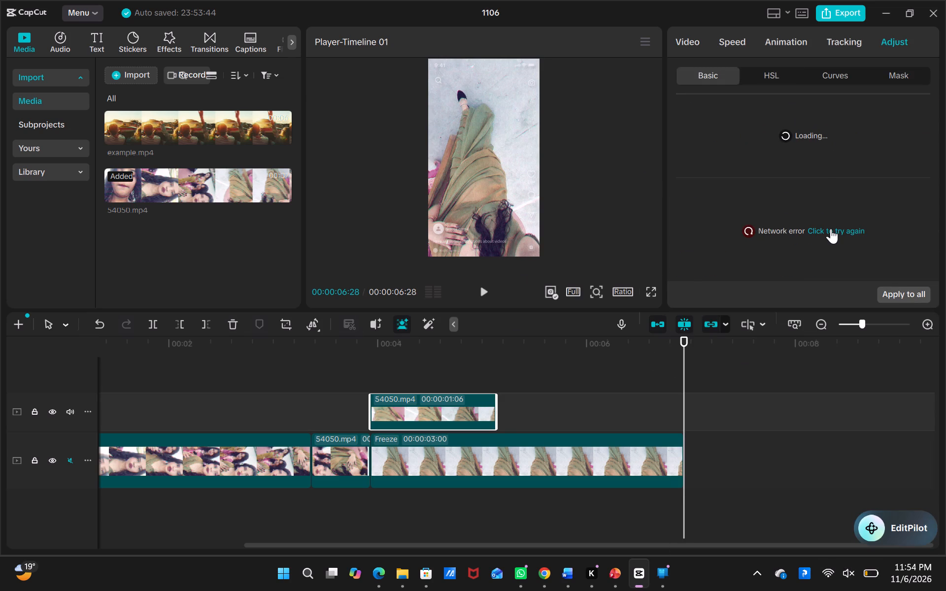
left_click(831, 229)
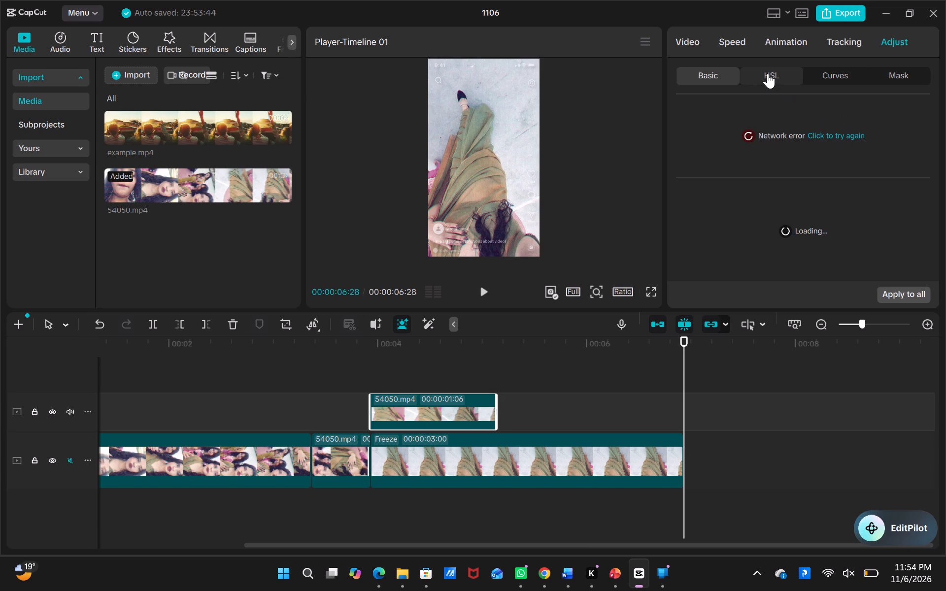
left_click(768, 73)
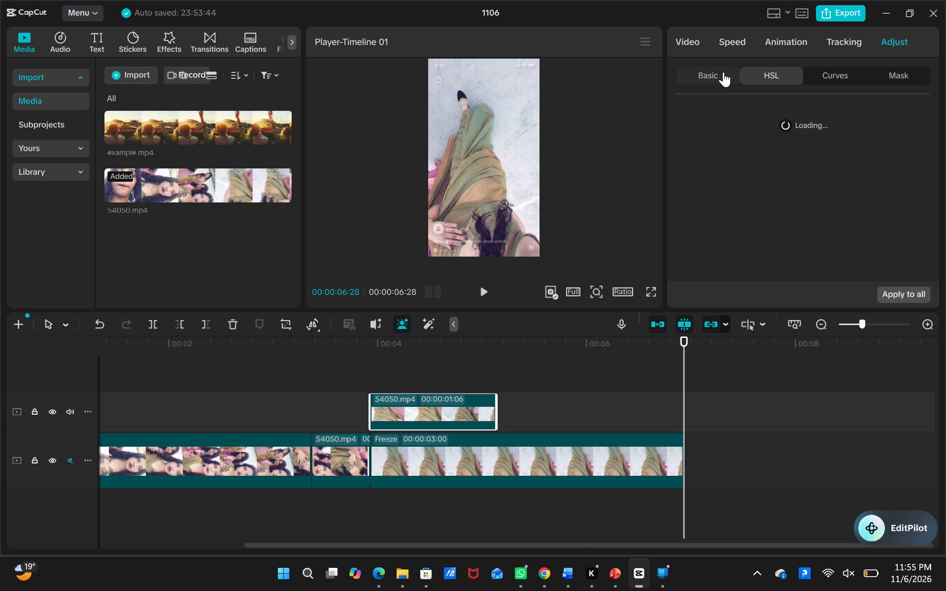
left_click(723, 72)
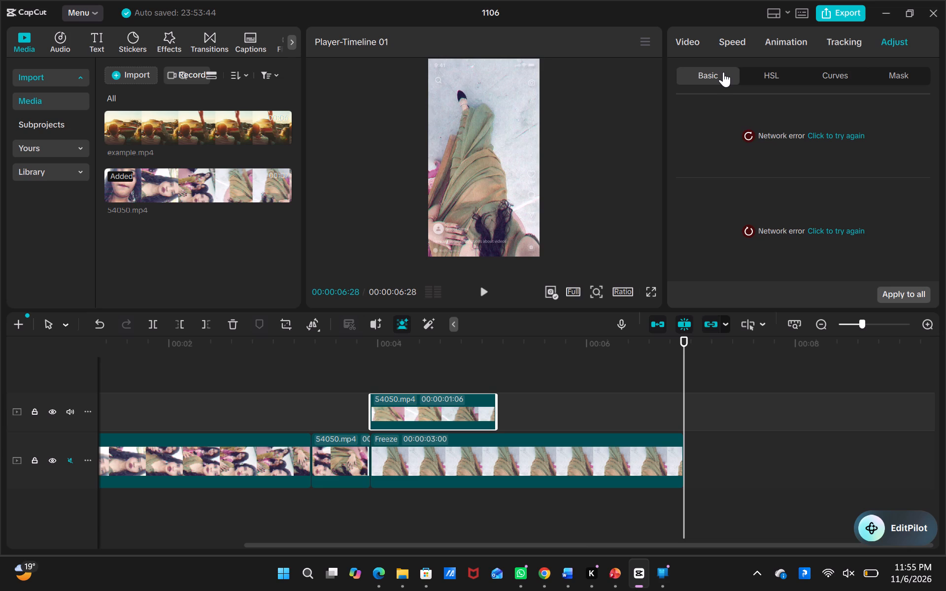
left_click(838, 138)
Try to load the video effects and the transitions libraries, reloading each and switching between the two.
left_click(165, 44)
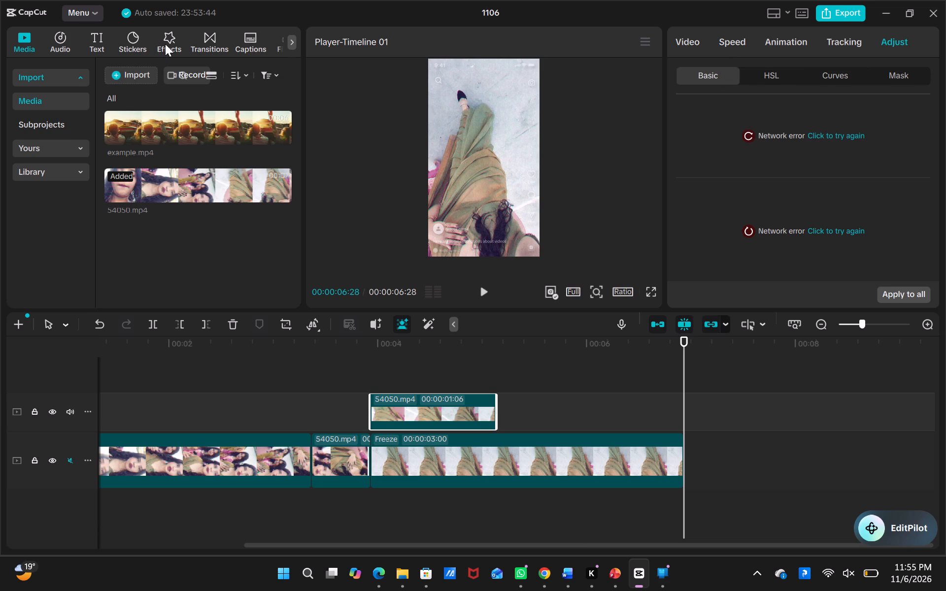
left_click(241, 185)
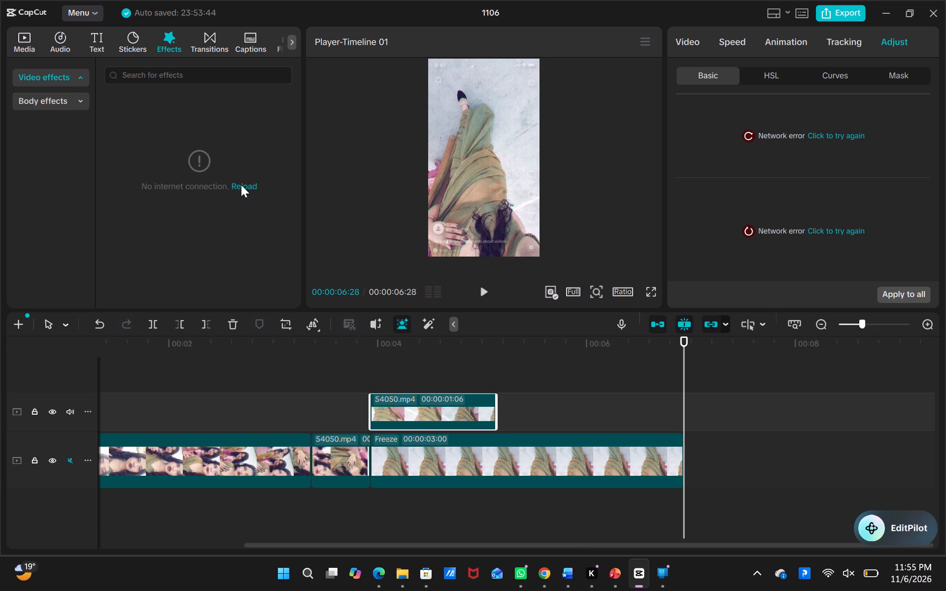
left_click(241, 185)
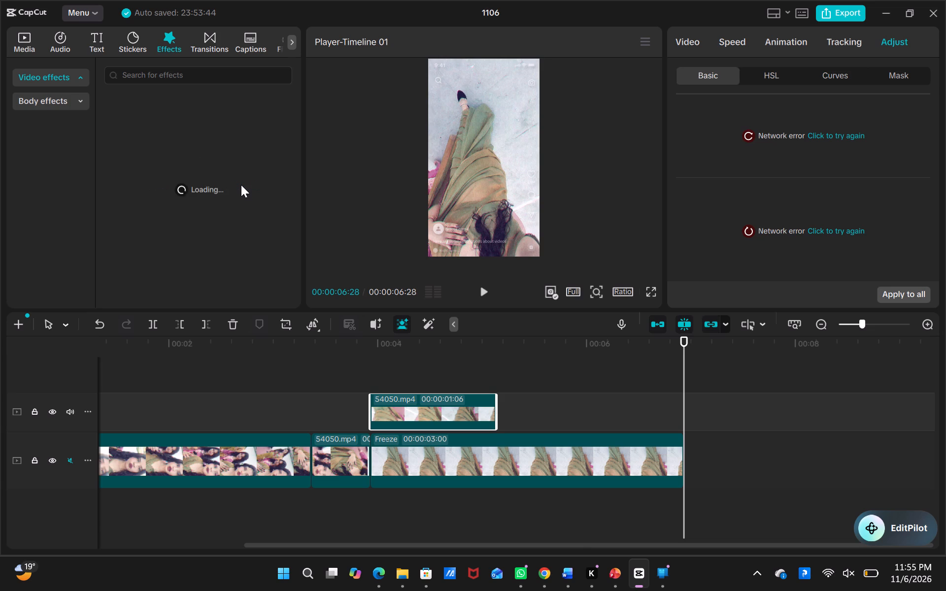
left_click(241, 185)
left_click(214, 41)
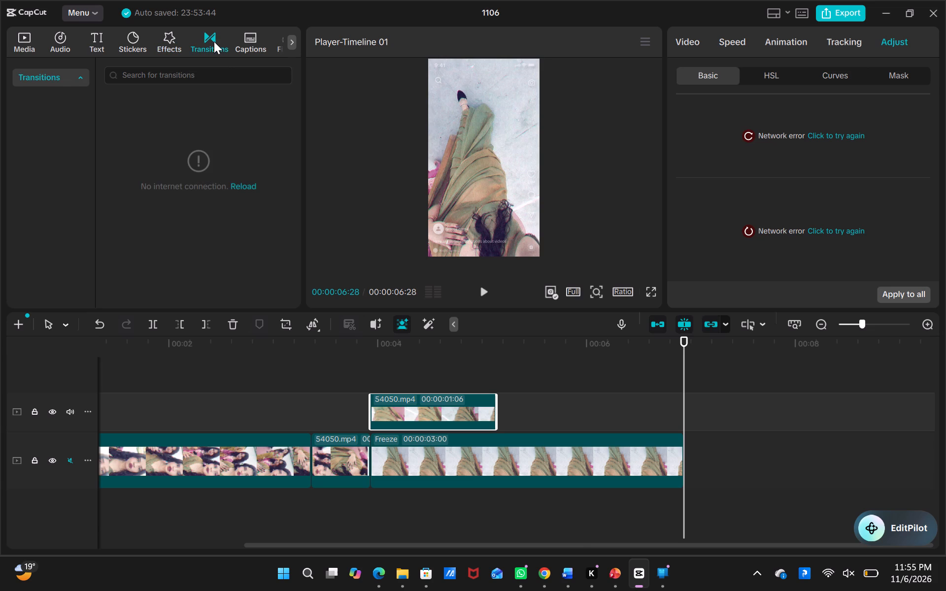
left_click(242, 190)
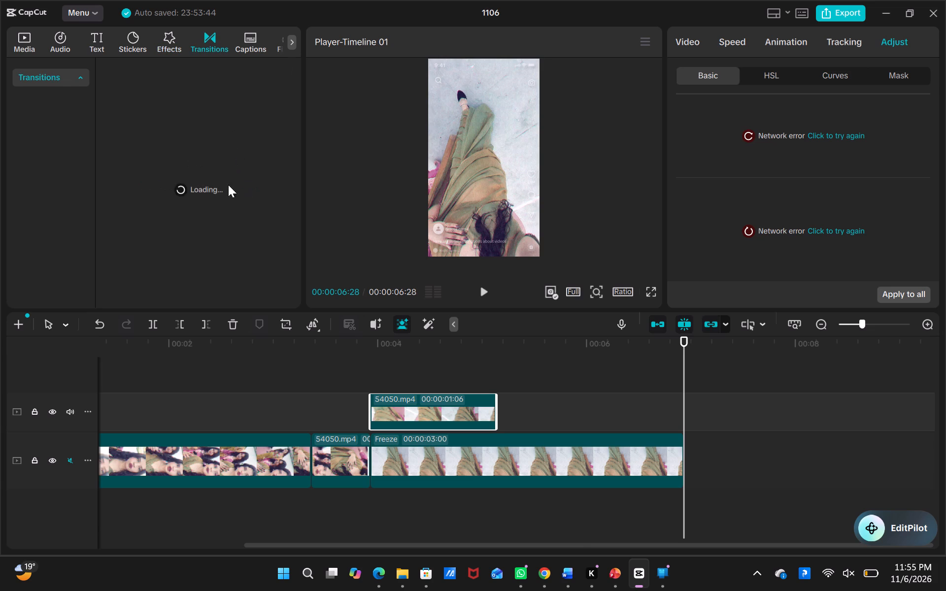
left_click(174, 28)
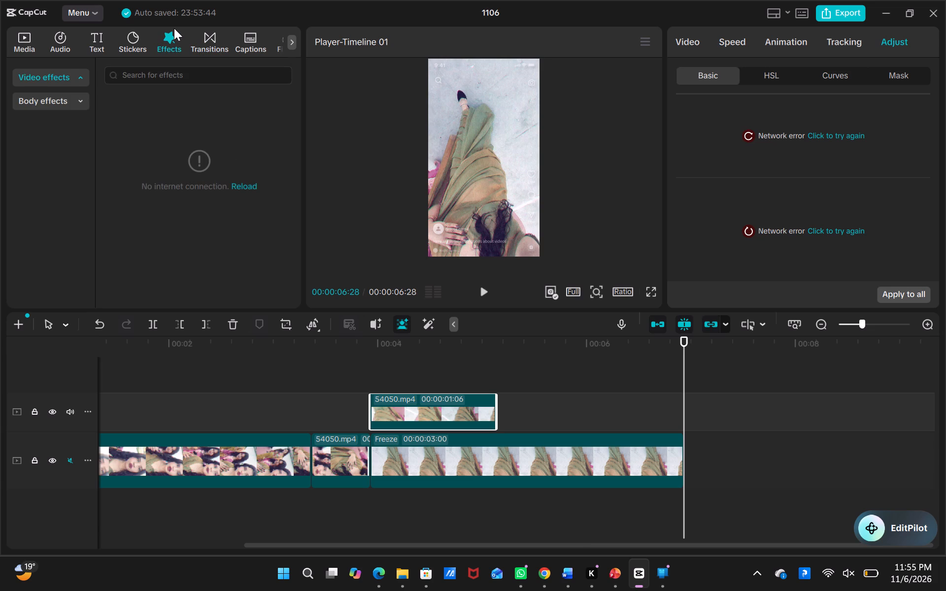
left_click(174, 28)
left_click(205, 40)
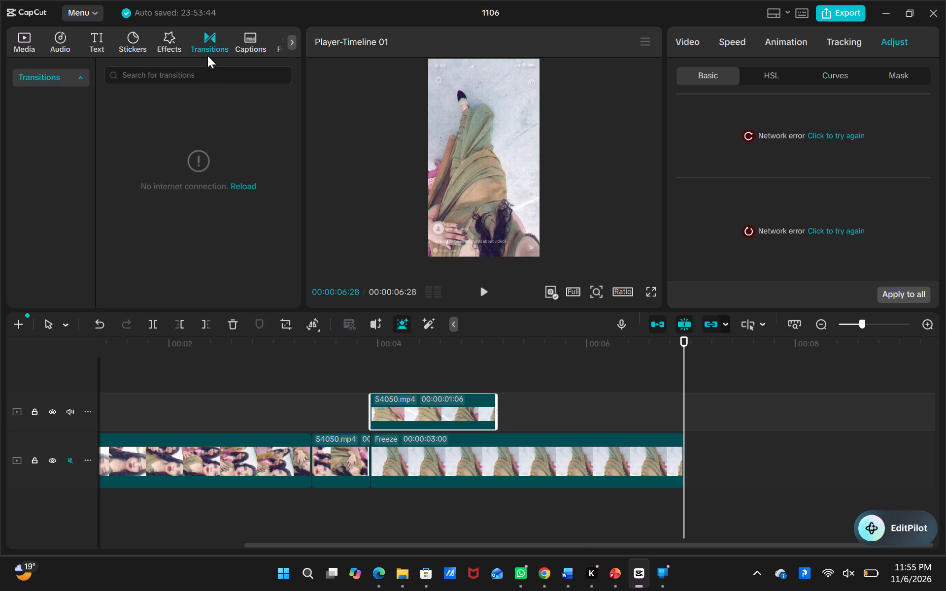
left_click(172, 43)
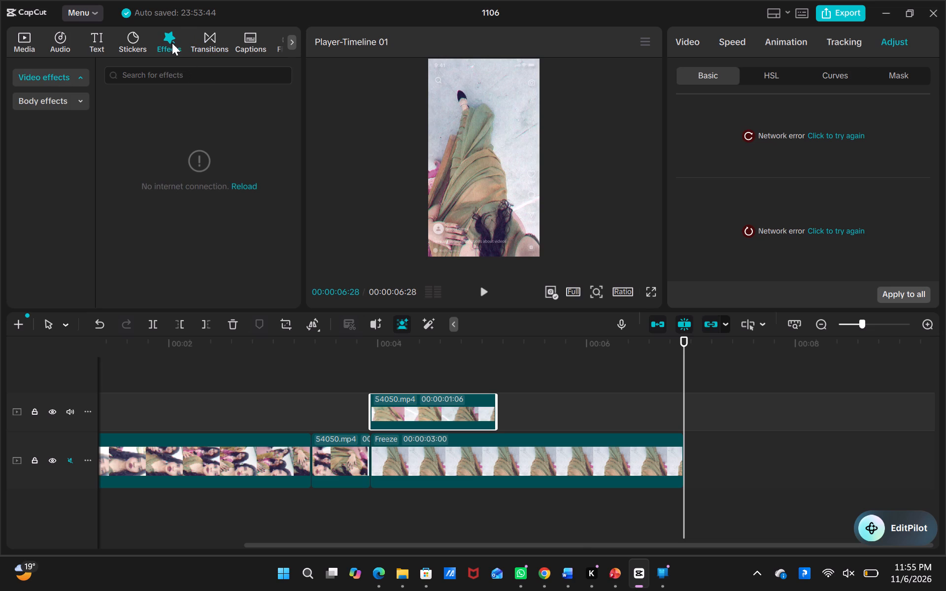
left_click(238, 179)
Check the details of the computer's Wi-Fi connection in the Windows quick settings and return to CapCut.
left_click(832, 575)
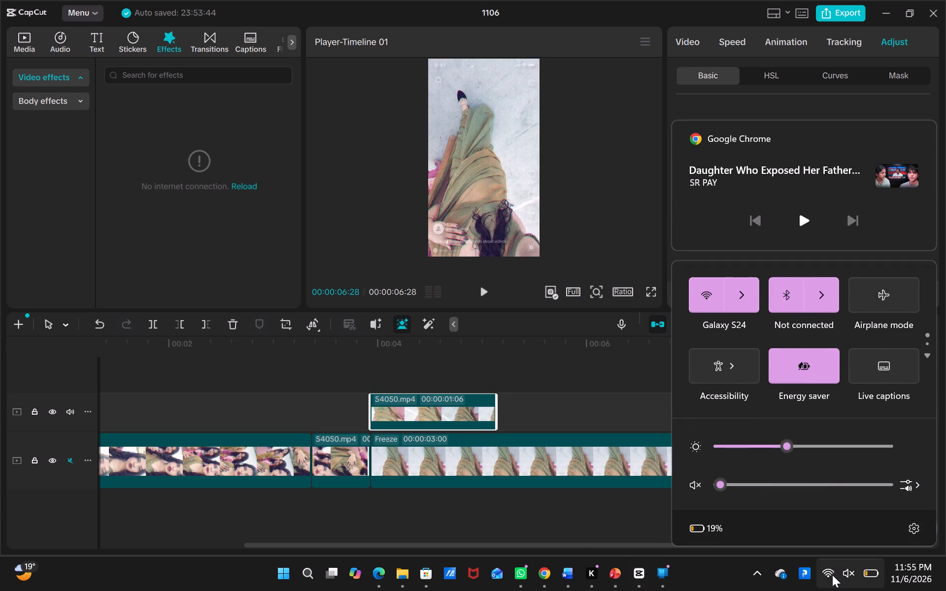
left_click(748, 304)
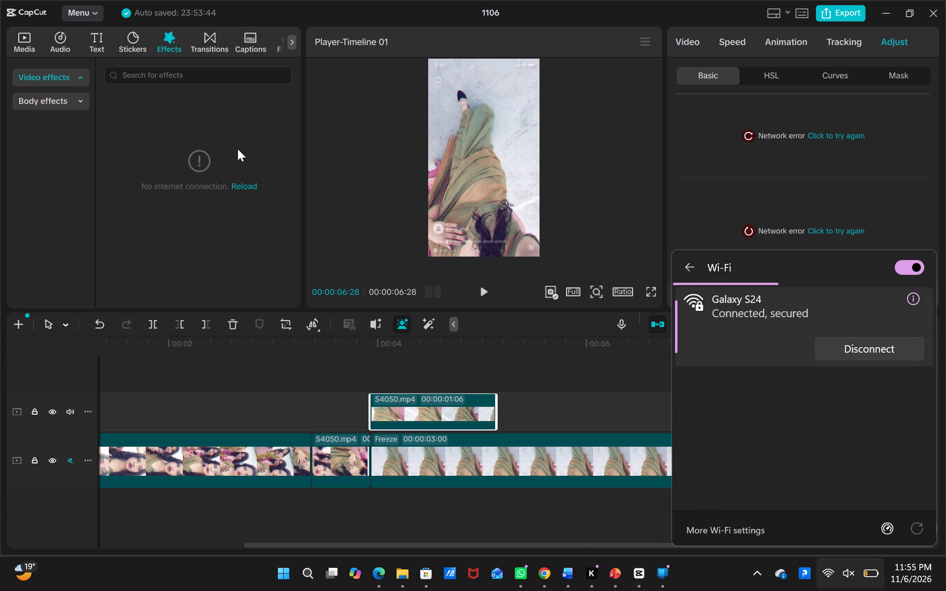
left_click(241, 182)
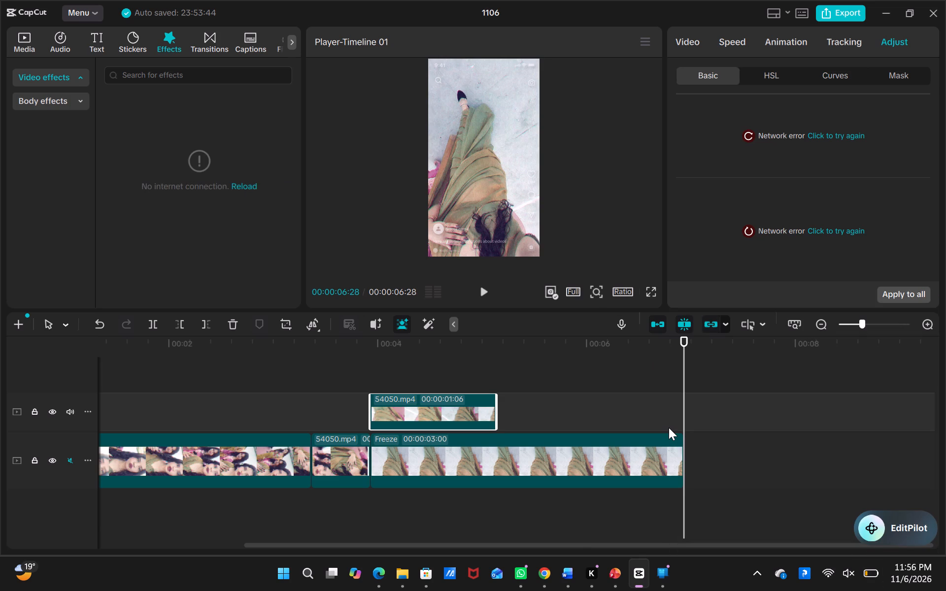
Retry loading the video effects library and play the timeline through between attempts.
left_click(245, 187)
left_click(483, 287)
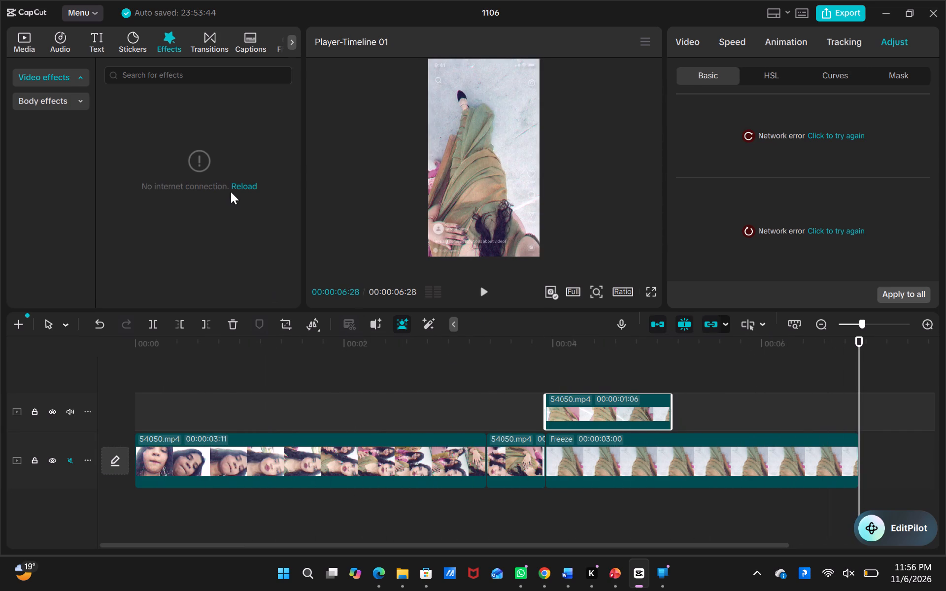
left_click(243, 183)
View the transitions library and collapse its category list.
left_click(207, 43)
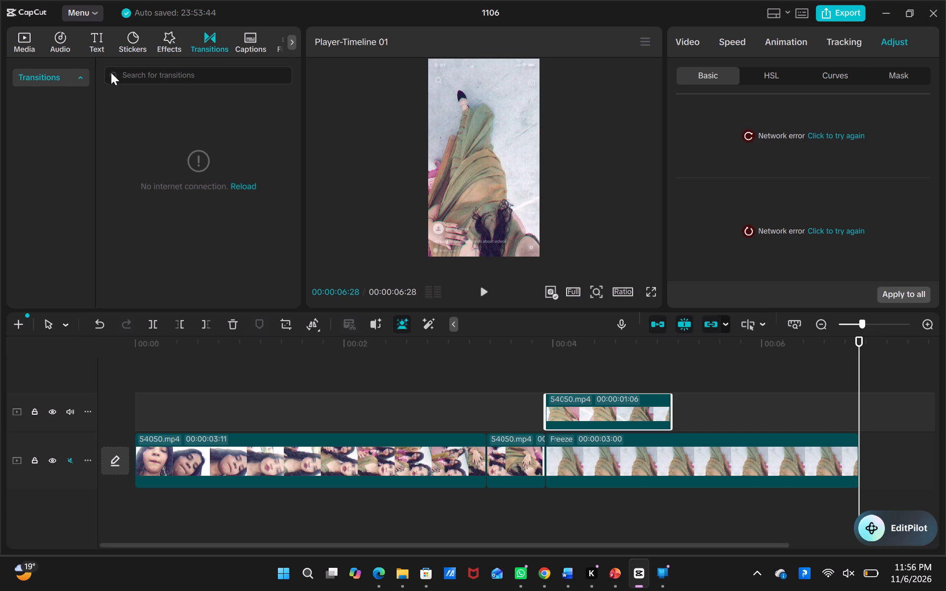
left_click(74, 80)
Browse the audio library's music and sound effects and try to reload the sound effects.
left_click(62, 40)
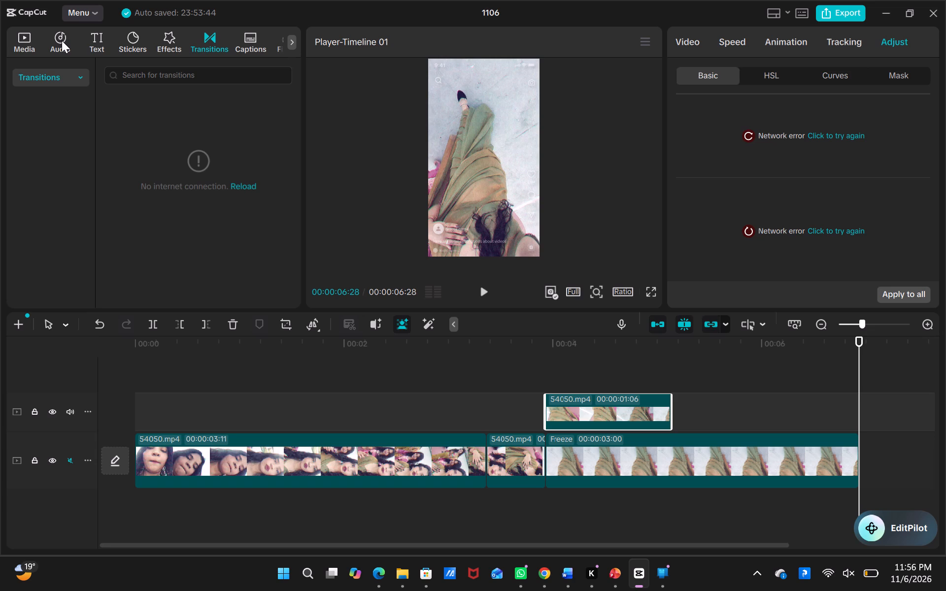
left_click(62, 40)
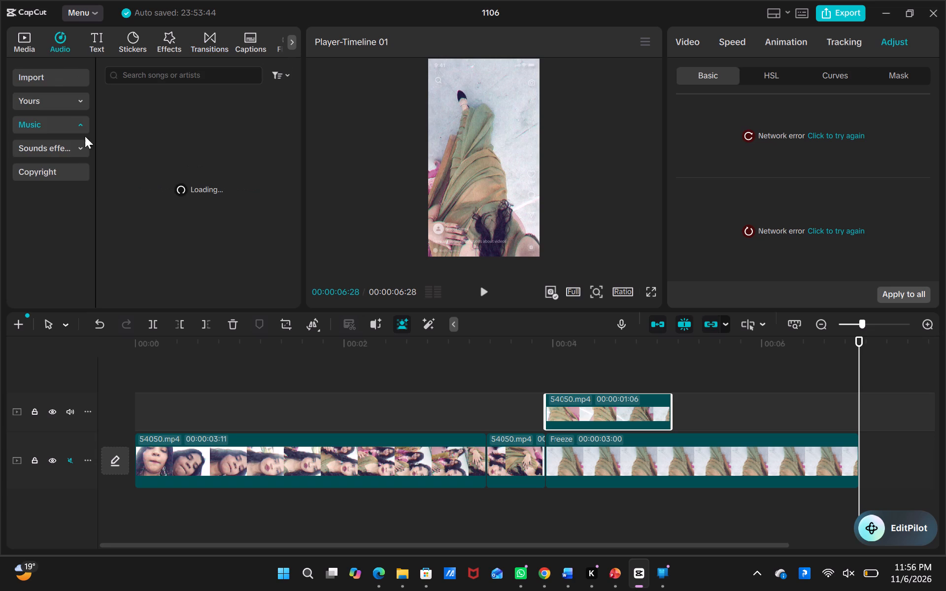
left_click(76, 144)
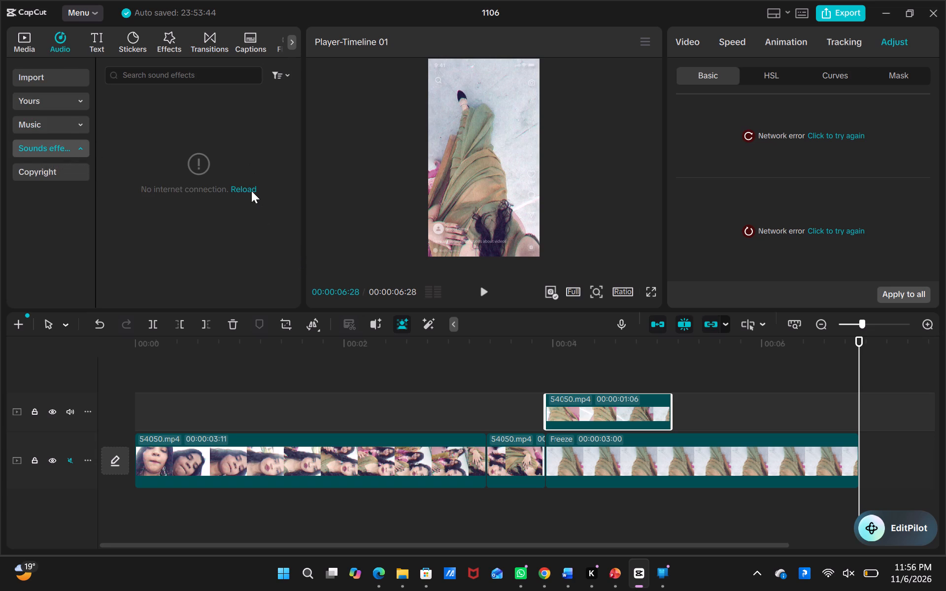
left_click(249, 189)
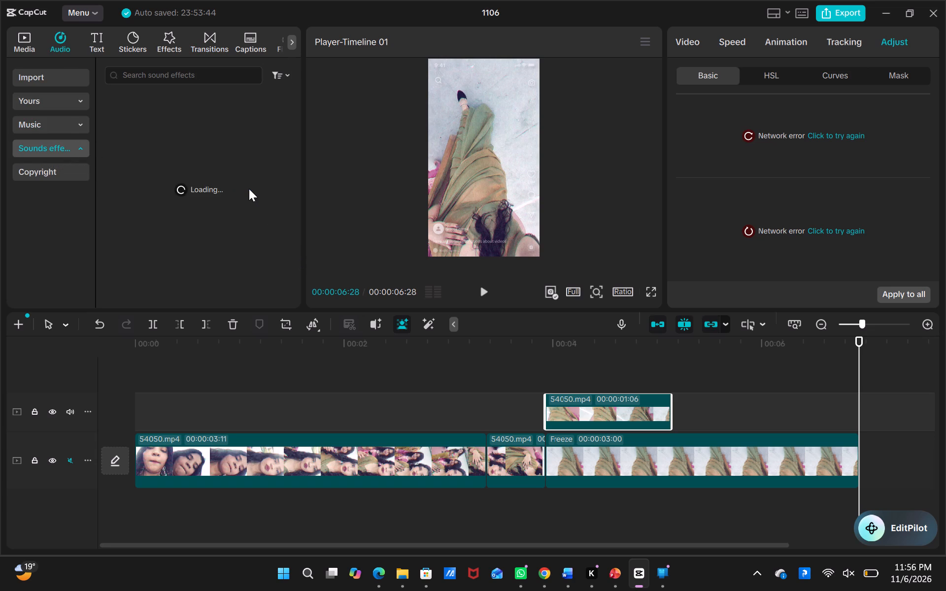
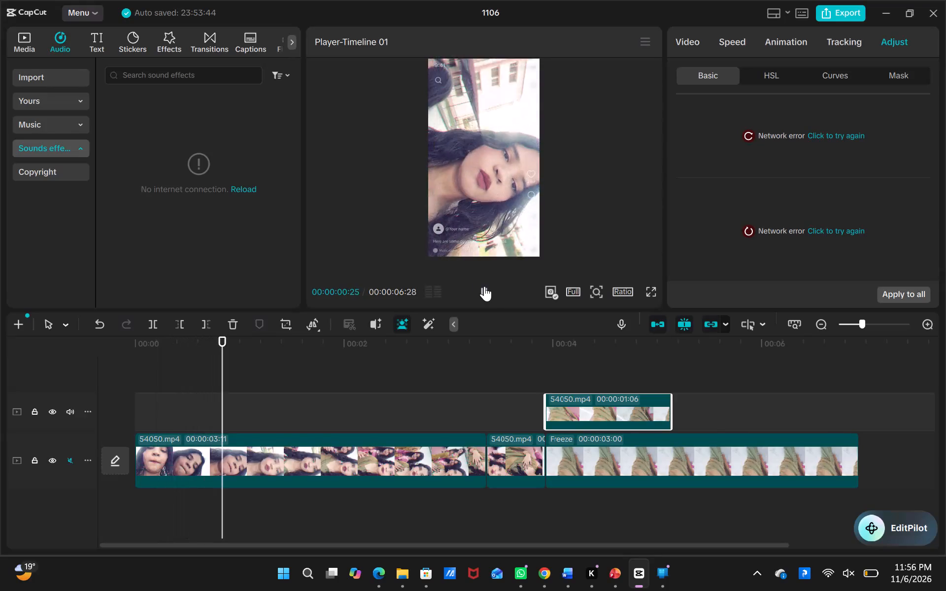
Retry loading the sound effects library and check the music library.
left_click(245, 185)
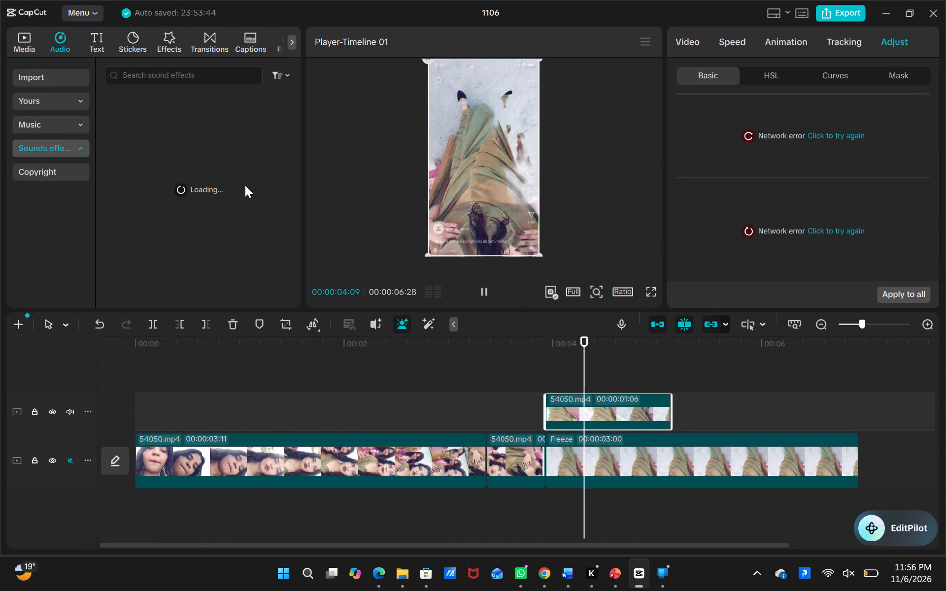
left_click(245, 185)
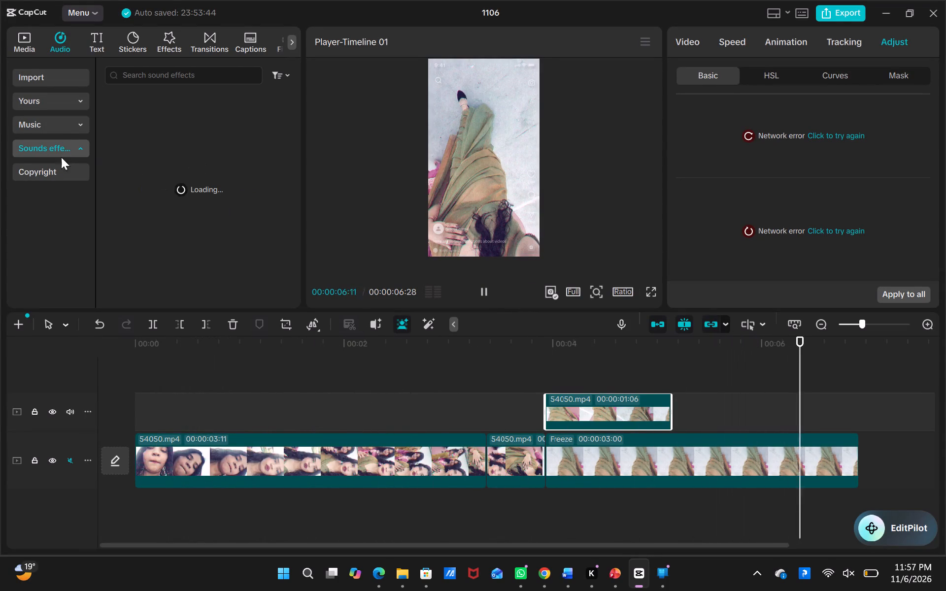
left_click(48, 123)
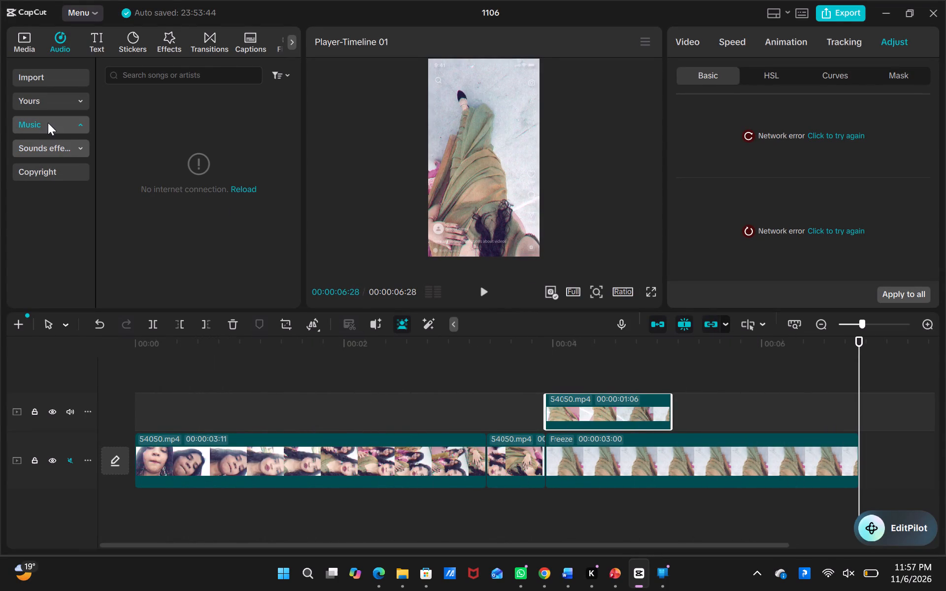
Return to the video effects library and try to reload it.
left_click(169, 32)
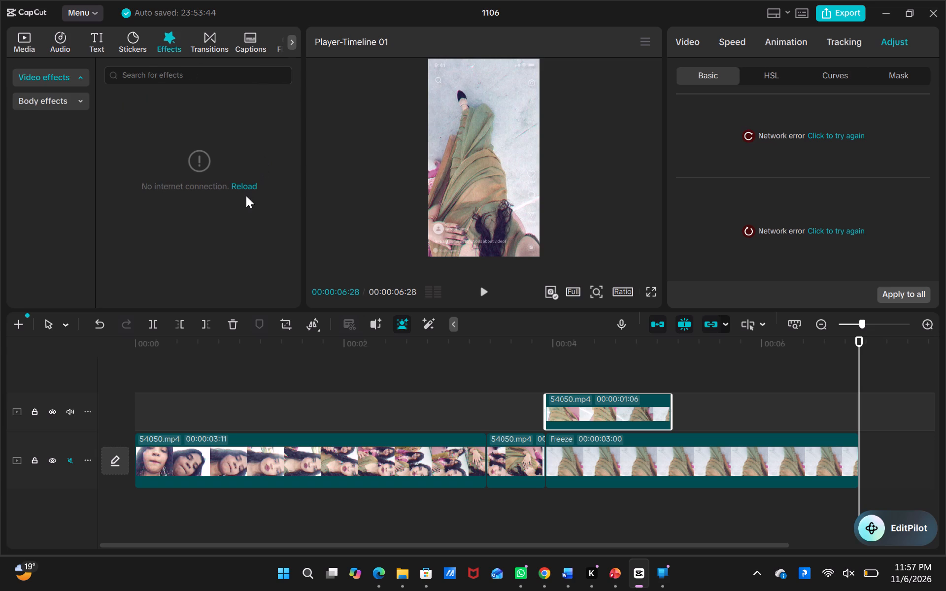
left_click(241, 183)
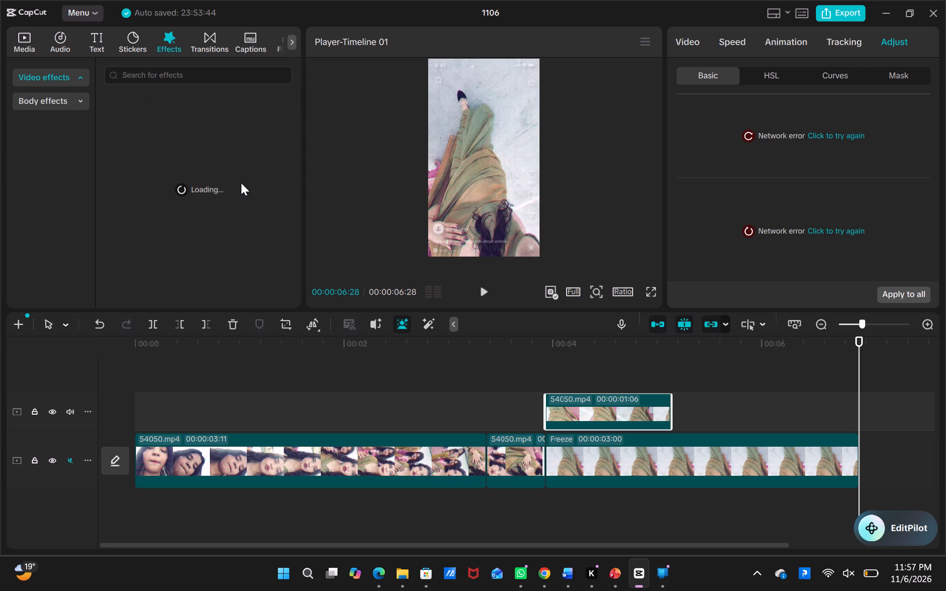
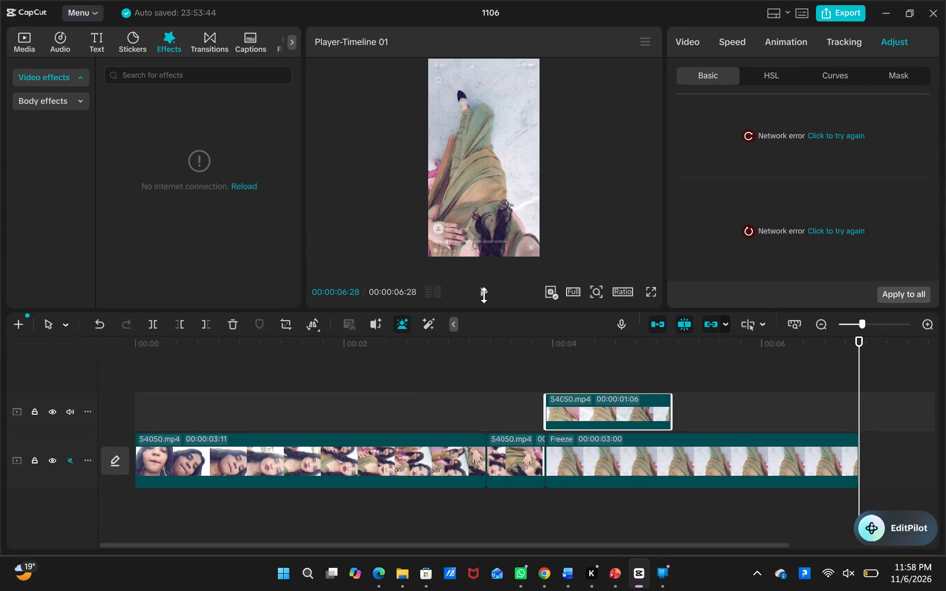
Play back the edited timeline while retrying the video effects library, checking the stickers library in between.
left_click(484, 295)
left_click(243, 188)
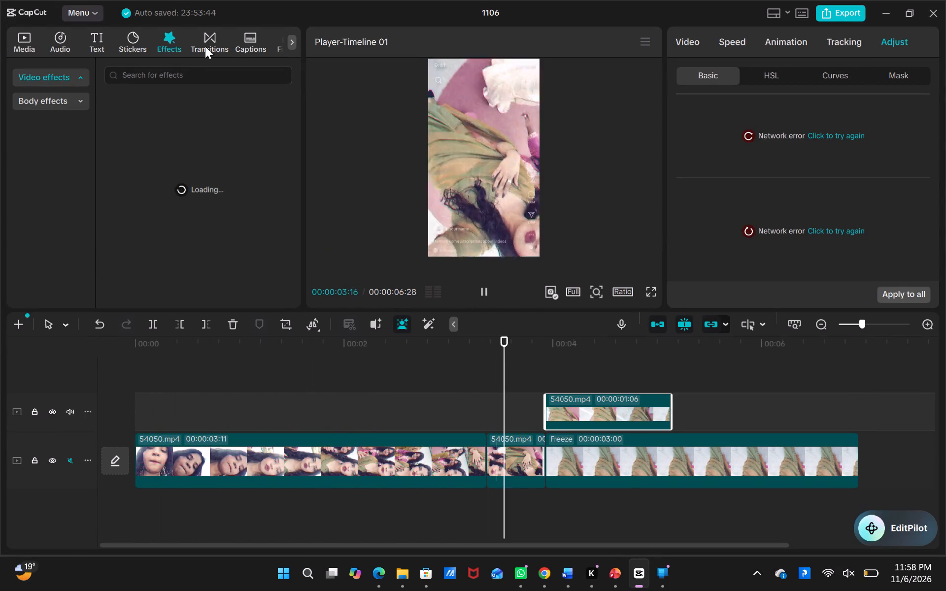
left_click(128, 48)
left_click(128, 48)
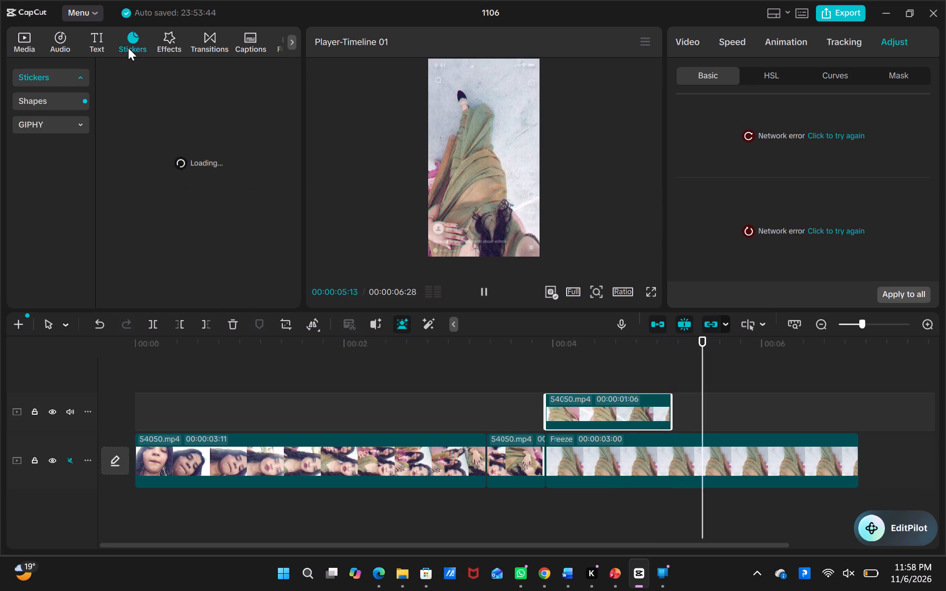
left_click(172, 41)
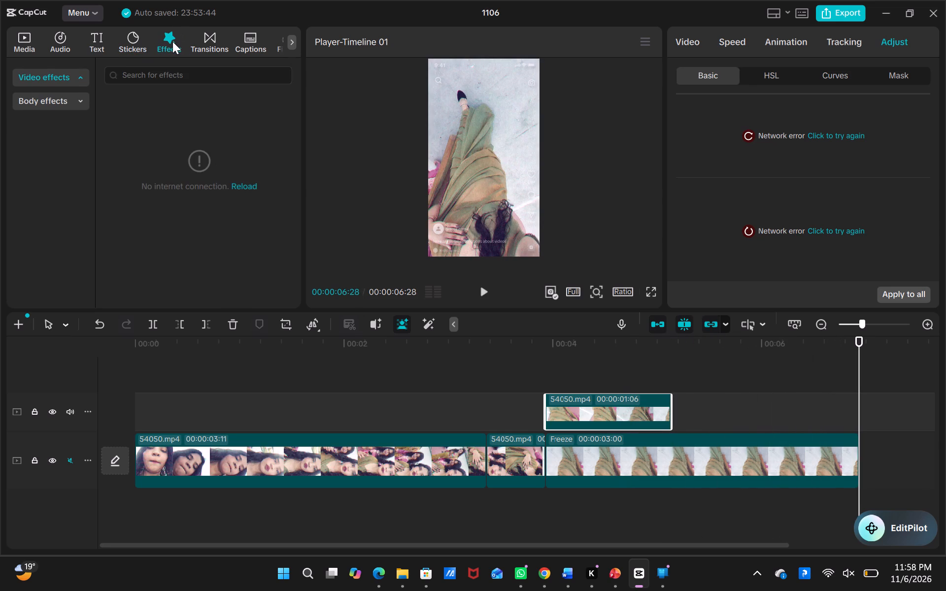
left_click(241, 180)
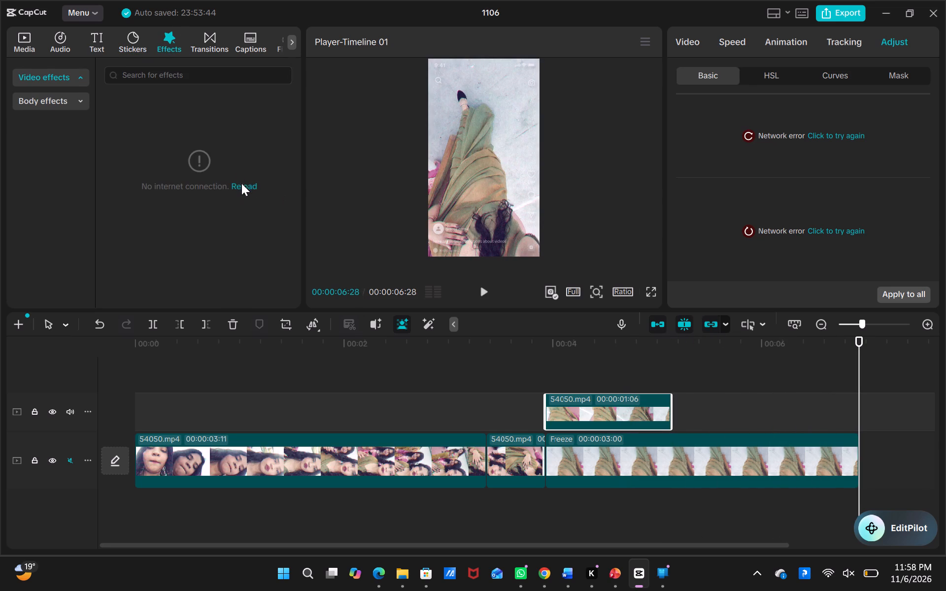
left_click(241, 183)
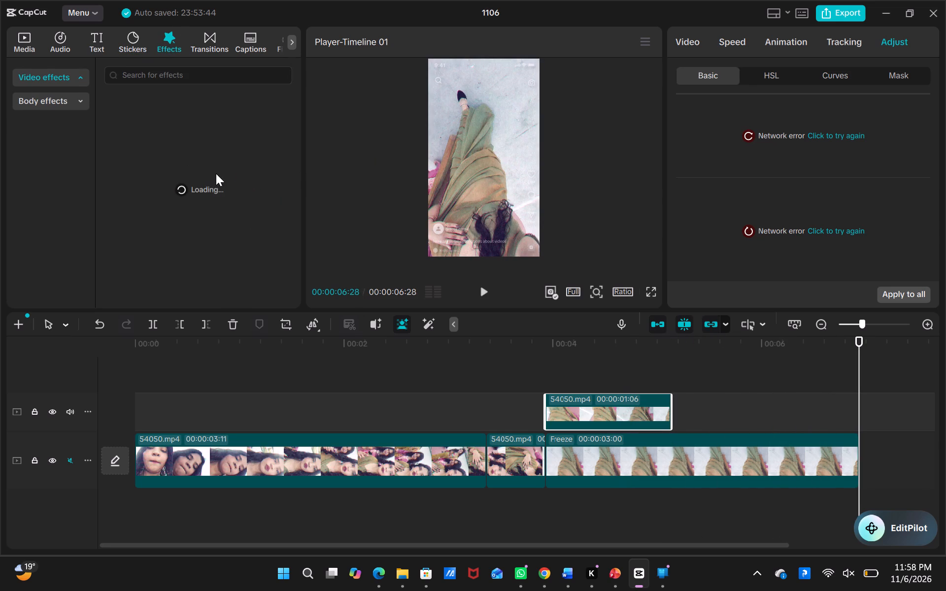
left_click(482, 294)
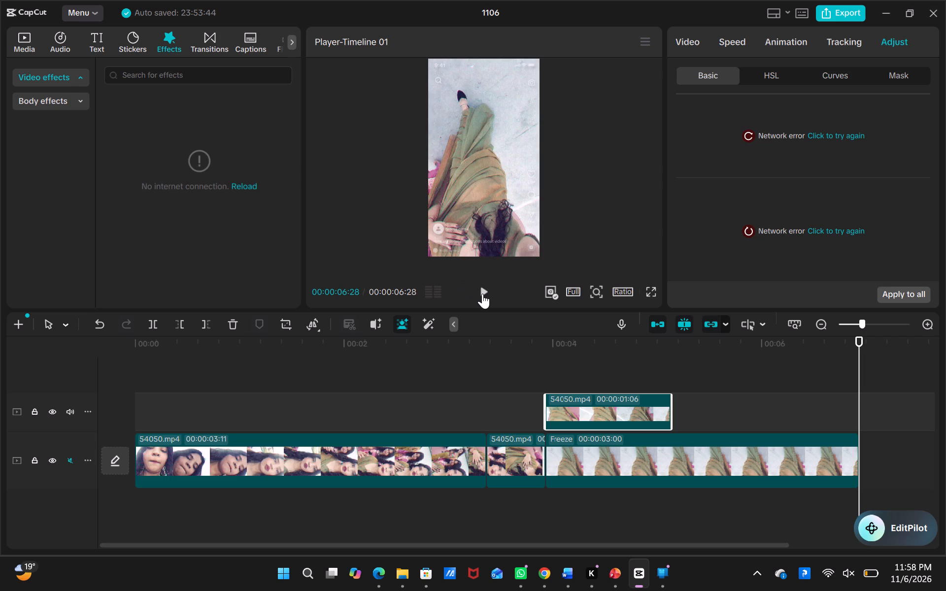
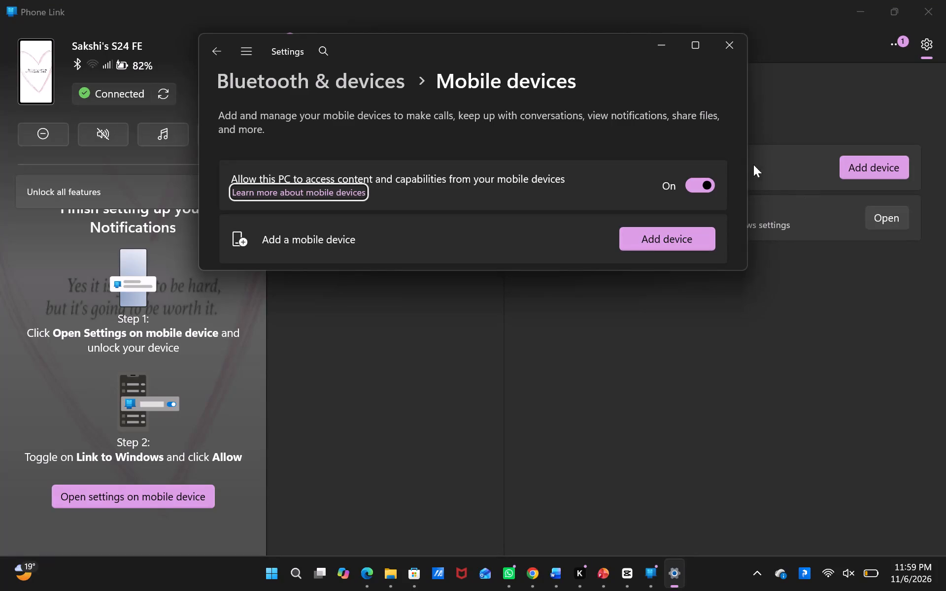
Turn off this PC's access to content and capabilities from mobile devices, and minimize the Settings window.
left_click(698, 182)
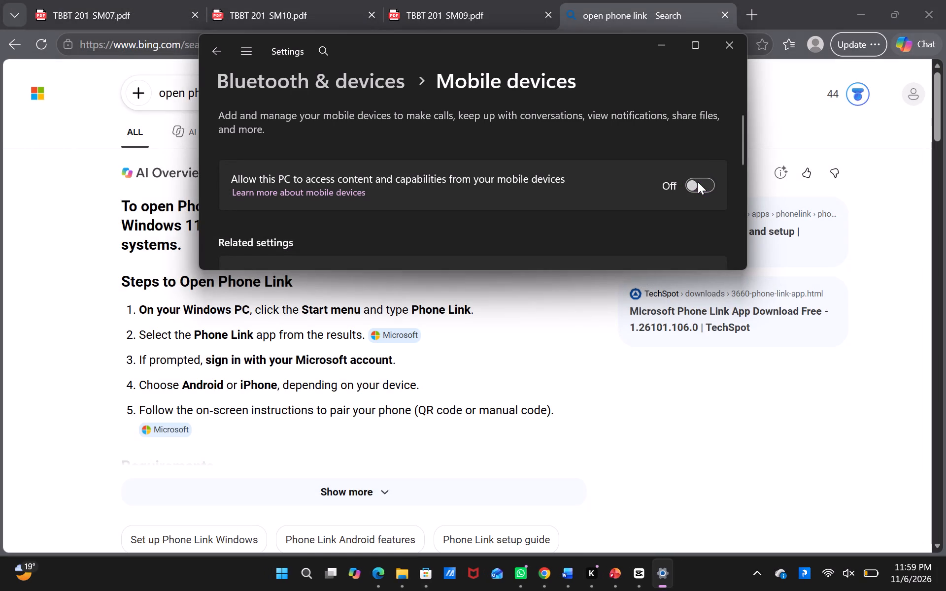
left_click(661, 46)
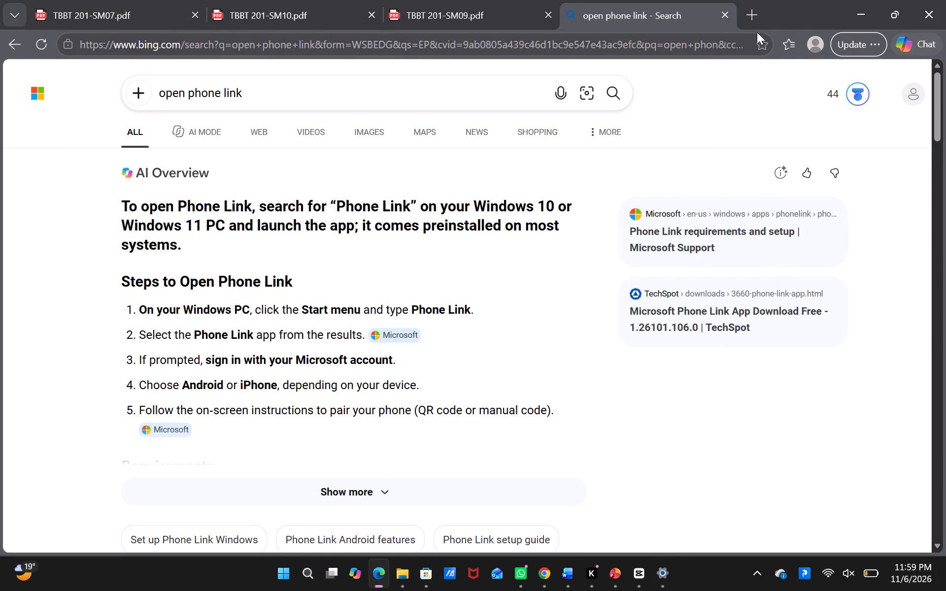